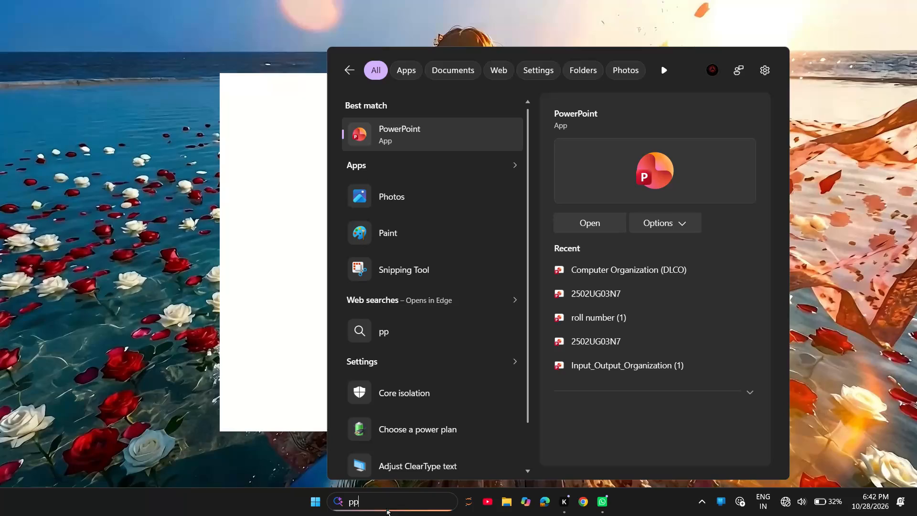
Open PowerPoint and load the recent presentation from the Downloads folder that is named with the student's roll number.
{"action": "key", "text": "Return"}
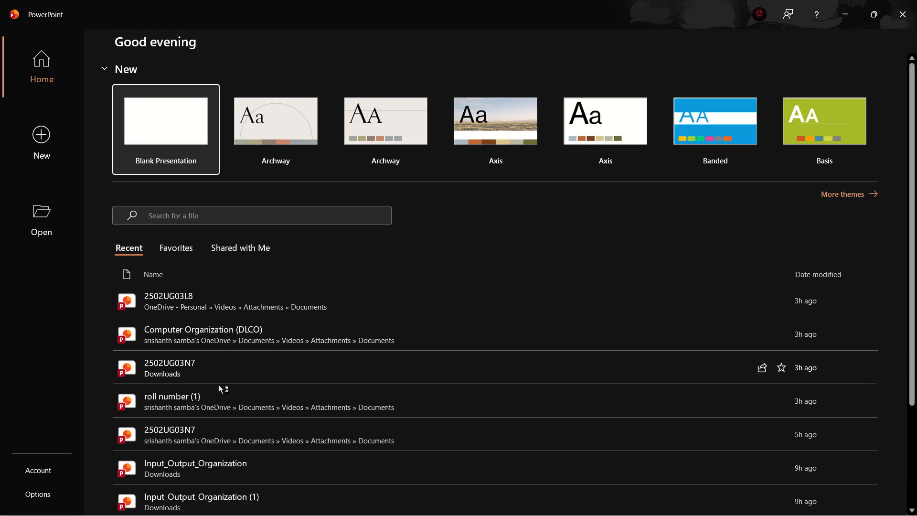
{"action": "double_click", "coordinate": [221, 369]}
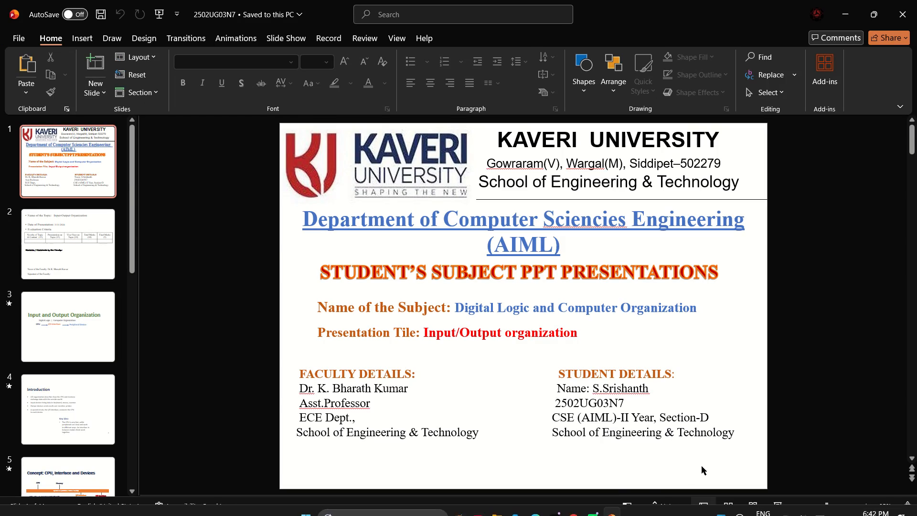
Start the slide show from slide 1 and advance through the opening slides to the Introduction slide.
{"action": "left_click", "coordinate": [780, 504]}
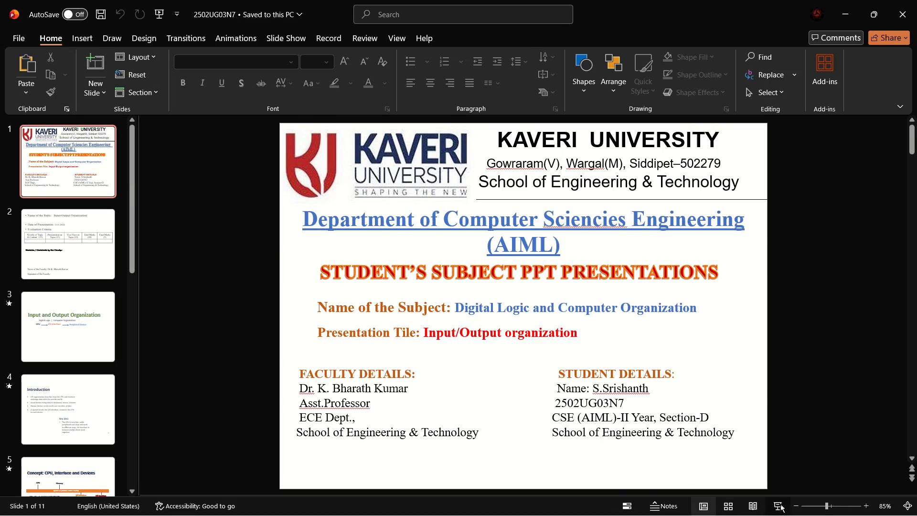
{"action": "key", "text": "Return"}
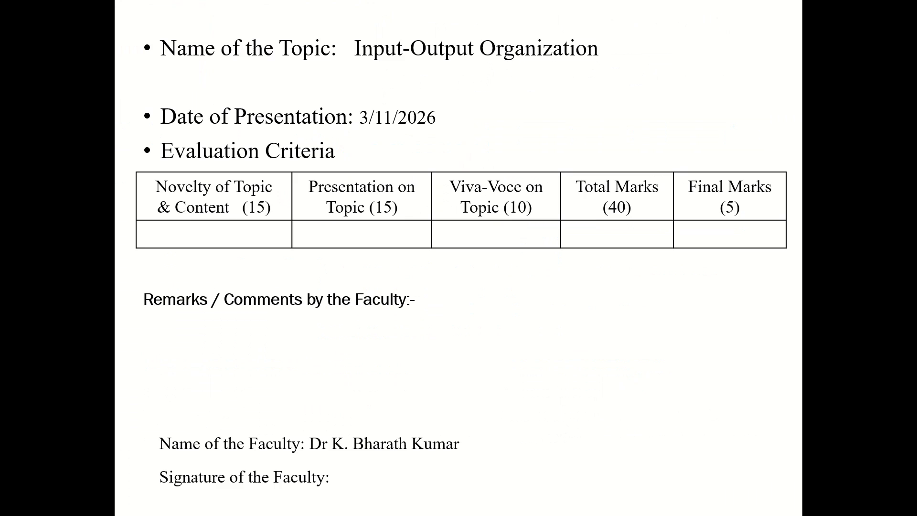
{"action": "key", "text": "Return"}
{"action": "key", "text": "Return"}
{"action": "key", "text": "Return"}
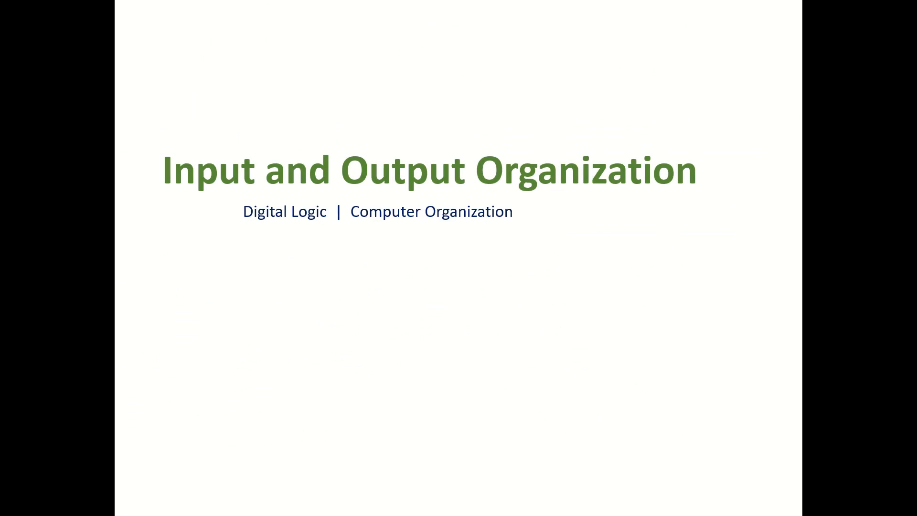
{"action": "key", "text": "Return"}
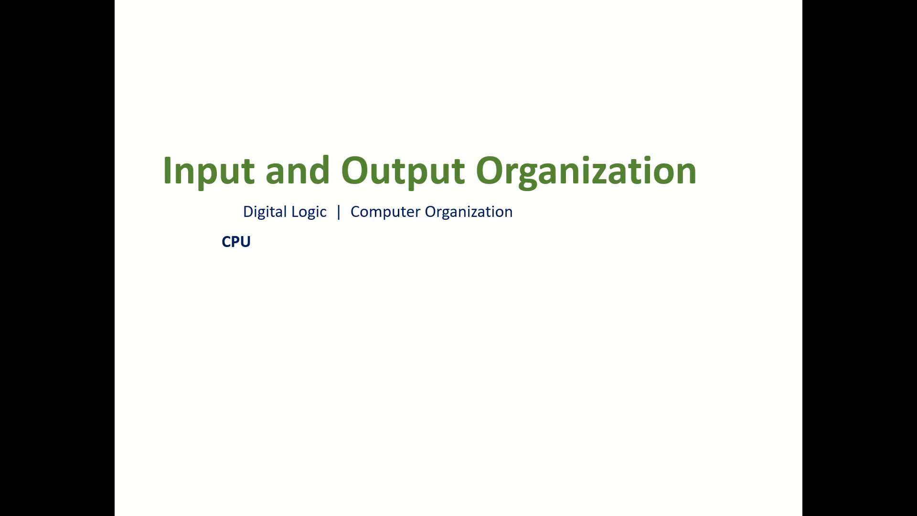
{"action": "key", "text": "Return"}
{"action": "key", "text": "Return"}
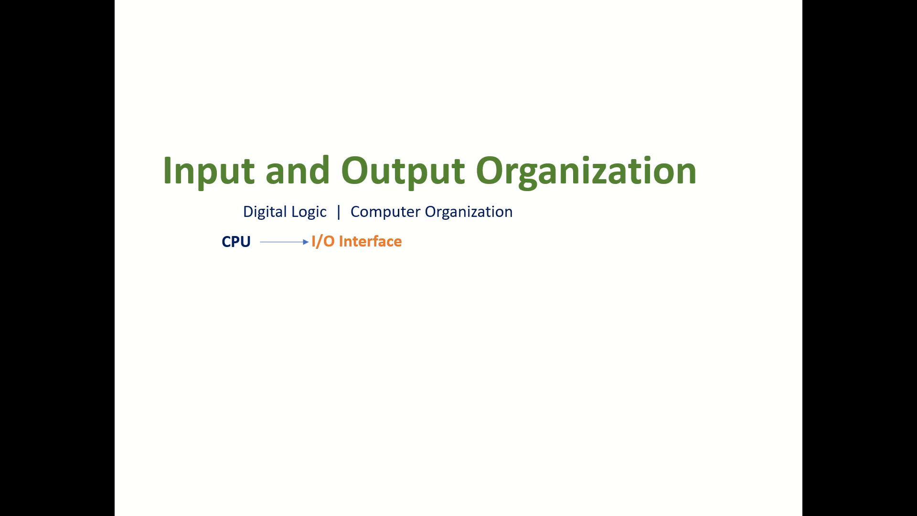
{"action": "key", "text": "Right"}
{"action": "key", "text": "Right"}
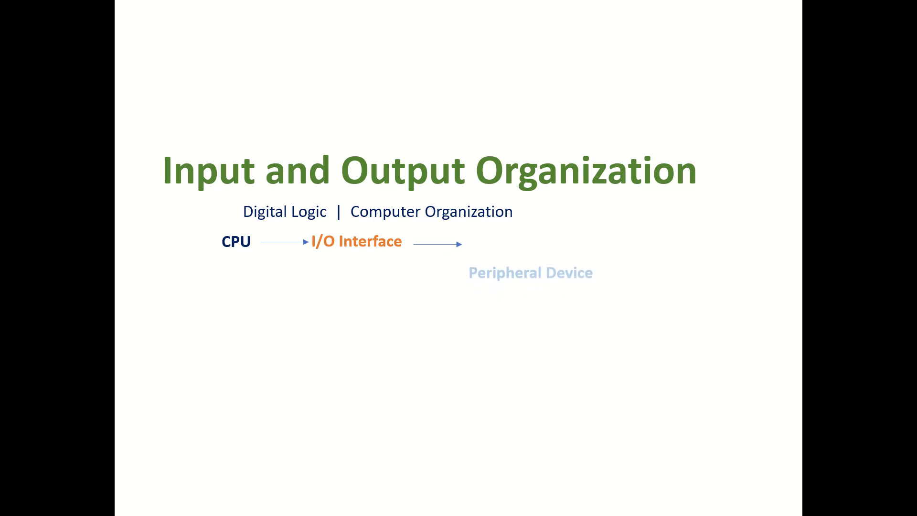
{"action": "key", "text": "Right"}
{"action": "key", "text": "Right"}
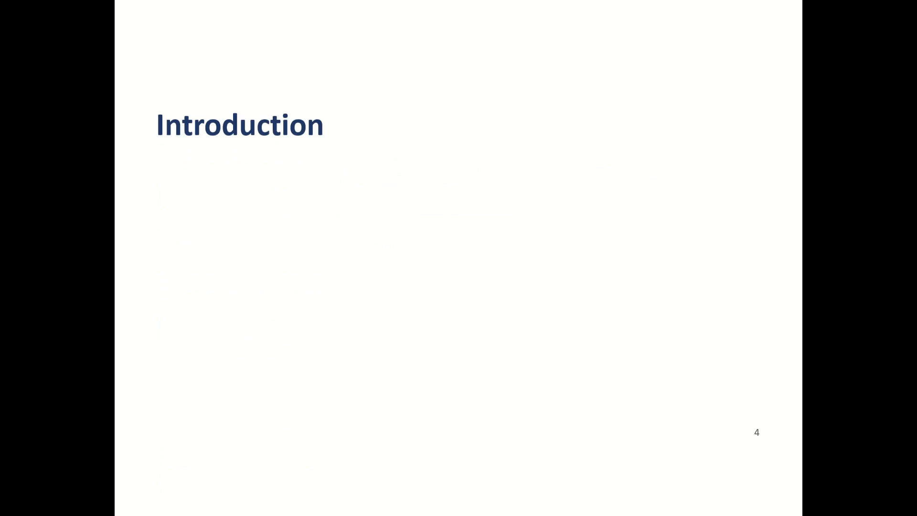
Play the Introduction slide's bullet points and Key idea, advancing to the Concept: CPU, Interface and Devices slide.
{"action": "key", "text": "Right"}
{"action": "key", "text": "Right"}
{"action": "key", "text": "Right"}
{"action": "key", "text": "Right"}
{"action": "key", "text": "Right"}
{"action": "key", "text": "Right"}
{"action": "key", "text": "Right"}
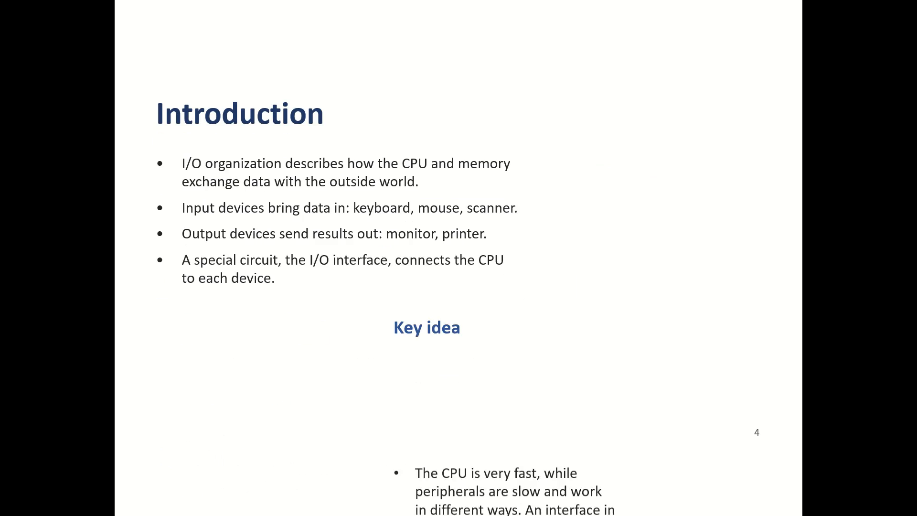
{"action": "key", "text": "Down"}
{"action": "key", "text": "Right"}
{"action": "key", "text": "Right"}
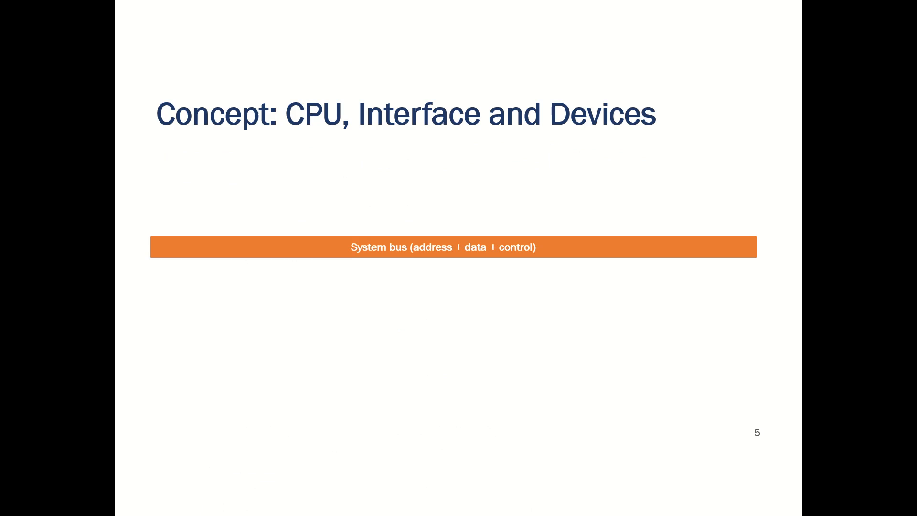
Play the Concept: CPU, Interface and Devices slide's animations to review the whole system bus diagram.
{"action": "key", "text": "Right"}
{"action": "key", "text": "Right"}
{"action": "key", "text": "Right"}
{"action": "key", "text": "Right"}
{"action": "key", "text": "Right"}
{"action": "key", "text": "Right"}
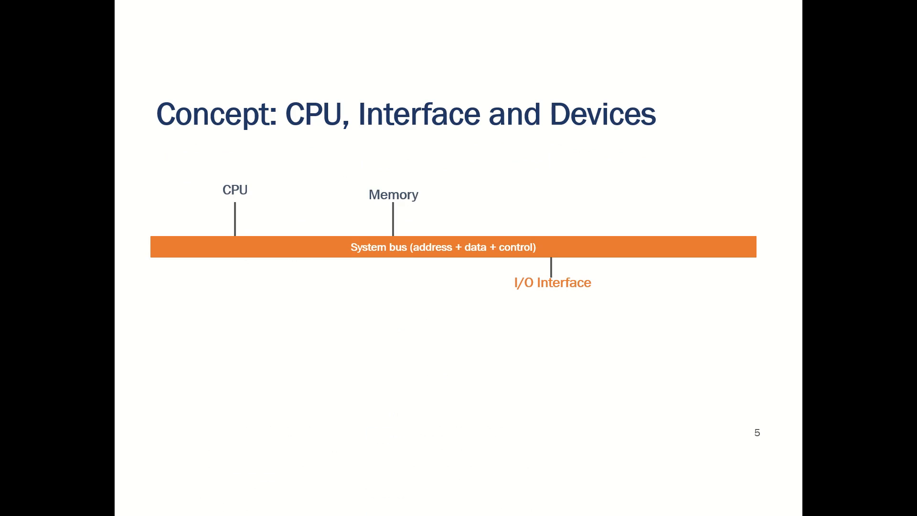
{"action": "key", "text": "Right"}
{"action": "key", "text": "Right"}
{"action": "key", "text": "Right"}
{"action": "key", "text": "Right"}
{"action": "key", "text": "Right"}
{"action": "key", "text": "Right"}
{"action": "key", "text": "Right"}
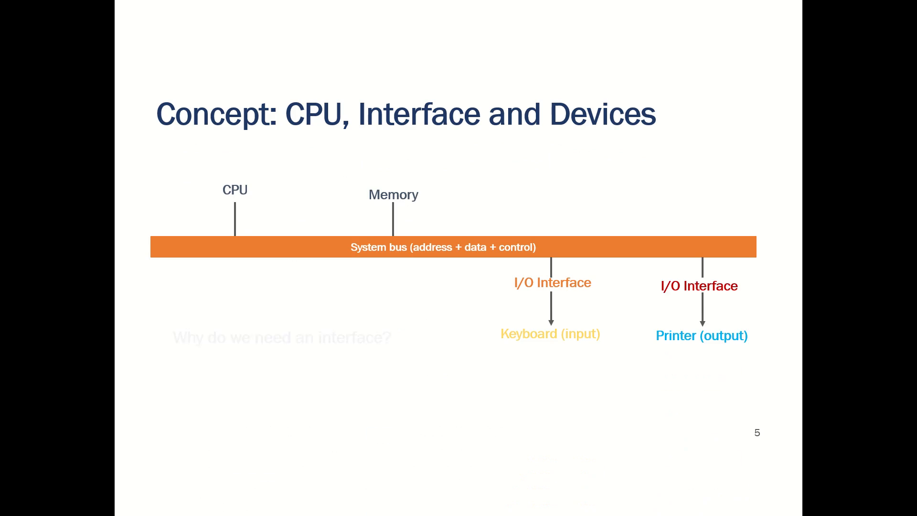
Advance past the interface question and through the Isolated vs Memory-Mapped I/O slide to slide 7.
{"action": "key", "text": "Right"}
{"action": "key", "text": "Right"}
{"action": "key", "text": "Right"}
{"action": "key", "text": "Right"}
{"action": "key", "text": "Right"}
{"action": "key", "text": "Right"}
{"action": "key", "text": "Right"}
{"action": "key", "text": "Right"}
{"action": "key", "text": "Right"}
{"action": "key", "text": "Right"}
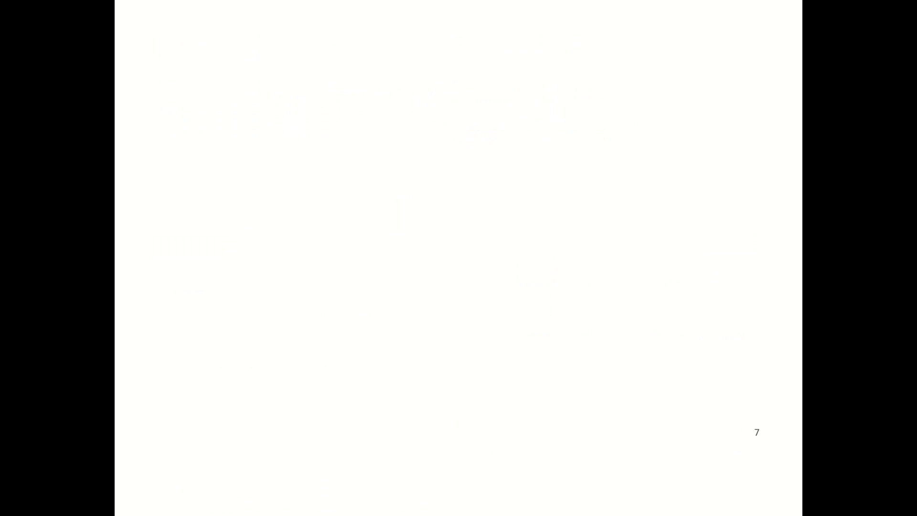
Play the Modes of Data Transfer slide's Programmed I/O, Interrupt-driven and DMA columns and its efficiency arrow.
{"action": "key", "text": "Right"}
{"action": "key", "text": "Right"}
{"action": "key", "text": "Right"}
{"action": "key", "text": "Right"}
{"action": "key", "text": "Right"}
{"action": "key", "text": "Right"}
{"action": "key", "text": "Right"}
{"action": "key", "text": "Right"}
{"action": "key", "text": "Right"}
{"action": "key", "text": "Right"}
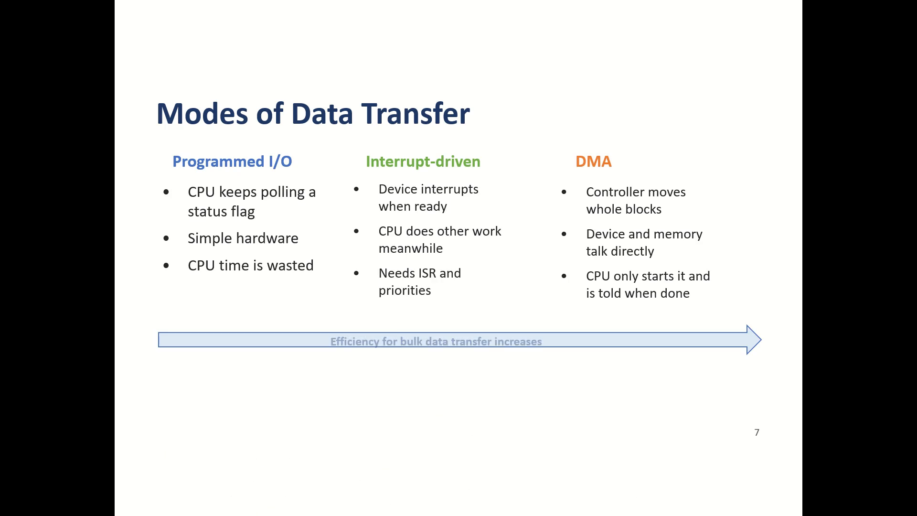
Advance to the Direct Memory Access (DMA) slide and play its numbered points and diagram.
{"action": "key", "text": "Right"}
{"action": "key", "text": "Right"}
{"action": "key", "text": "Right"}
{"action": "key", "text": "Right"}
{"action": "key", "text": "Right"}
{"action": "key", "text": "Right"}
{"action": "key", "text": "Right"}
{"action": "key", "text": "Right"}
{"action": "key", "text": "Right"}
{"action": "key", "text": "Right"}
{"action": "key", "text": "Right"}
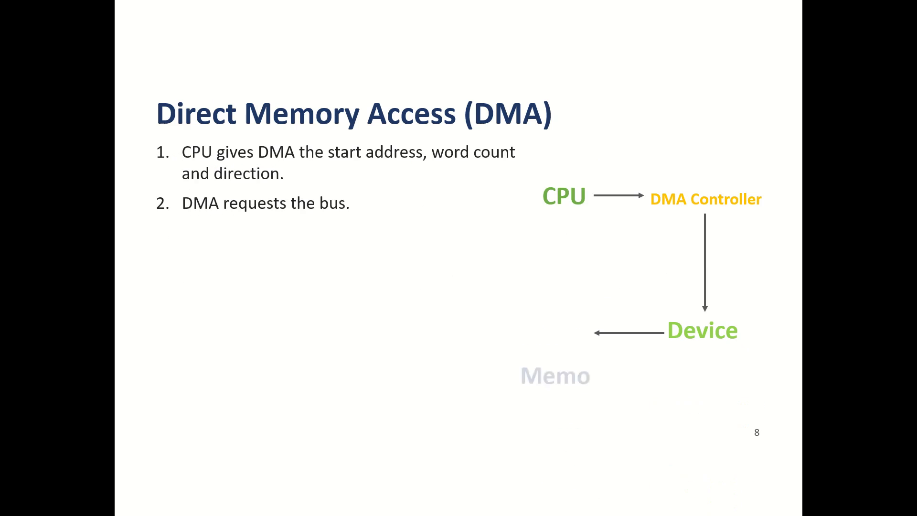
{"action": "key", "text": "Right"}
{"action": "key", "text": "Right"}
{"action": "key", "text": "Right"}
Play the Summary slide and the remaining slides to the end, returning to the editing view.
{"action": "key", "text": "Right"}
{"action": "key", "text": "Right"}
{"action": "key", "text": "Right"}
{"action": "key", "text": "Right"}
{"action": "key", "text": "Right"}
{"action": "key", "text": "Right"}
{"action": "key", "text": "Right"}
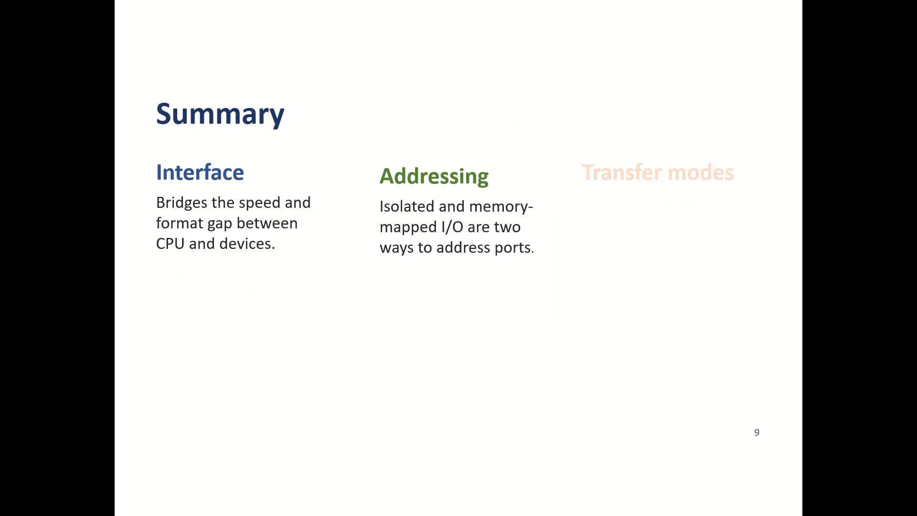
{"action": "key", "text": "Right"}
{"action": "key", "text": "Right"}
{"action": "key", "text": "Right"}
{"action": "key", "text": "Right"}
{"action": "key", "text": "Right"}
{"action": "key", "text": "Right"}
{"action": "key", "text": "Right"}
{"action": "key", "text": "Right"}
{"action": "key", "text": "Right"}
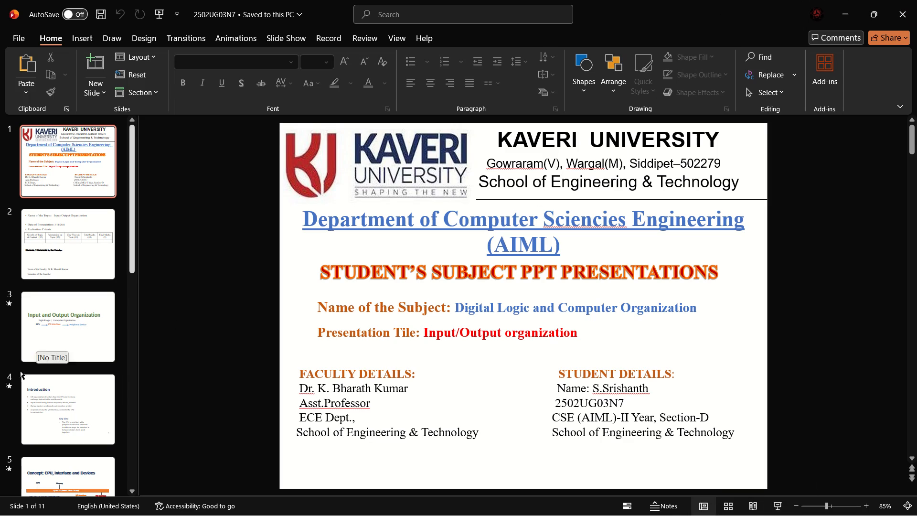
View slides 3, 2 and 1 in the editing view, finishing on the title slide.
{"action": "left_click", "coordinate": [74, 317]}
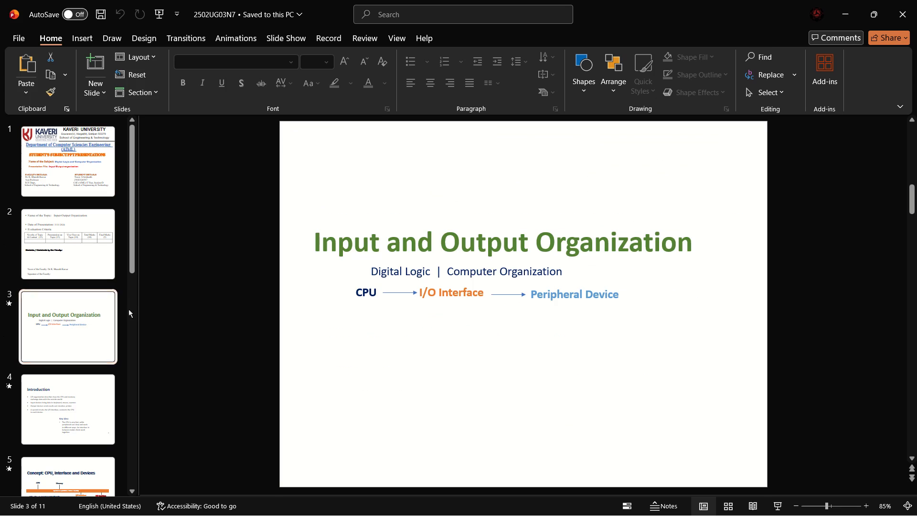
{"action": "left_click", "coordinate": [78, 245]}
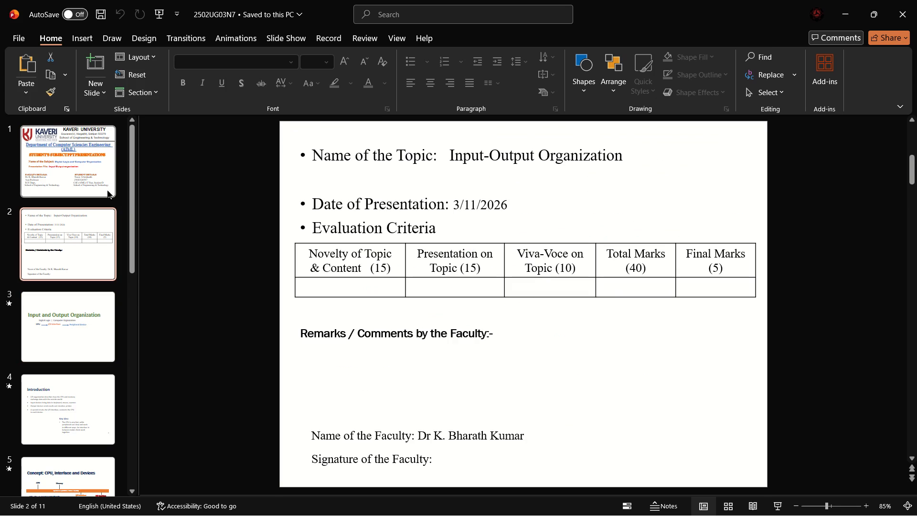
{"action": "left_click", "coordinate": [90, 156]}
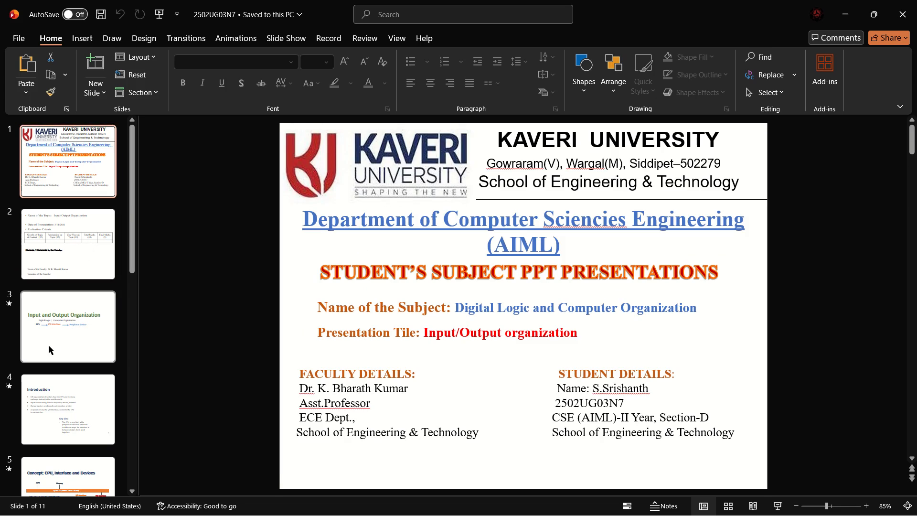
{"action": "left_click", "coordinate": [49, 346]}
{"action": "left_click", "coordinate": [70, 195]}
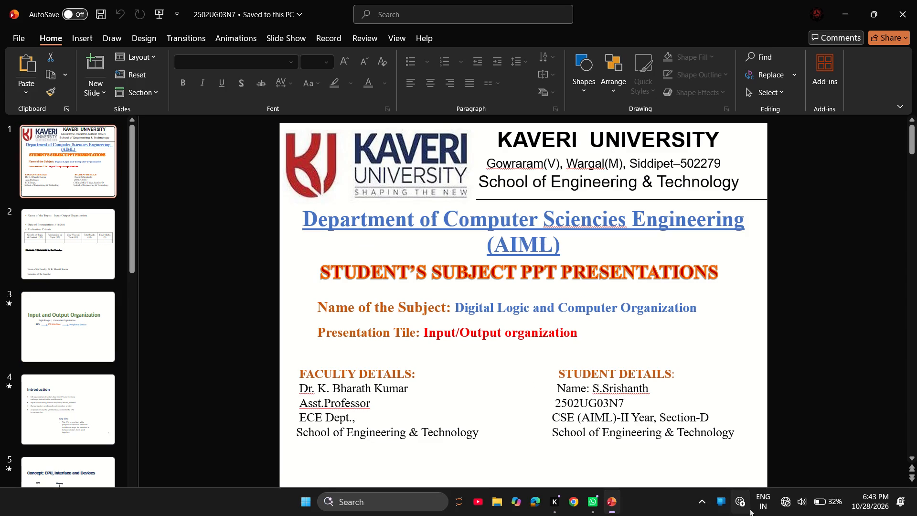
Restart the slide show from slide 1 and advance through the opening slides to the Introduction slide.
{"action": "left_click", "coordinate": [777, 501]}
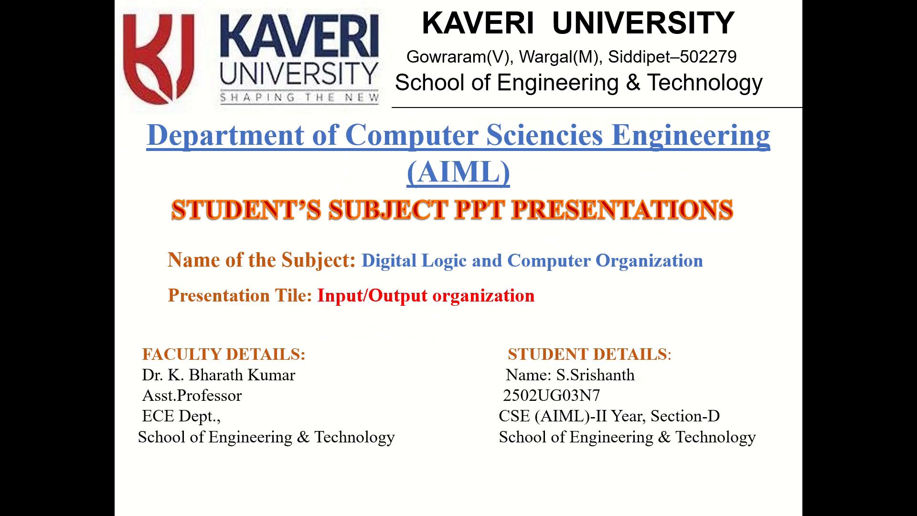
{"action": "key", "text": "Right"}
{"action": "key", "text": "Right"}
{"action": "key", "text": "Right"}
{"action": "key", "text": "Right"}
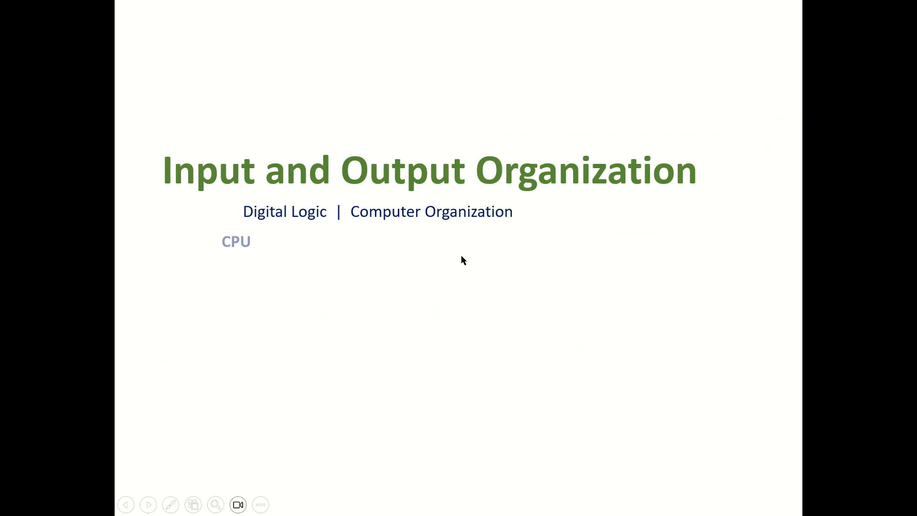
{"action": "key", "text": "Right"}
{"action": "key", "text": "Right"}
{"action": "key", "text": "Right"}
{"action": "key", "text": "Right"}
{"action": "key", "text": "Right"}
{"action": "key", "text": "Right"}
{"action": "key", "text": "Right"}
{"action": "key", "text": "Right"}
Replay the Introduction slide's animated points and advance to the Concept: CPU, Interface and Devices slide.
{"action": "key", "text": "Right"}
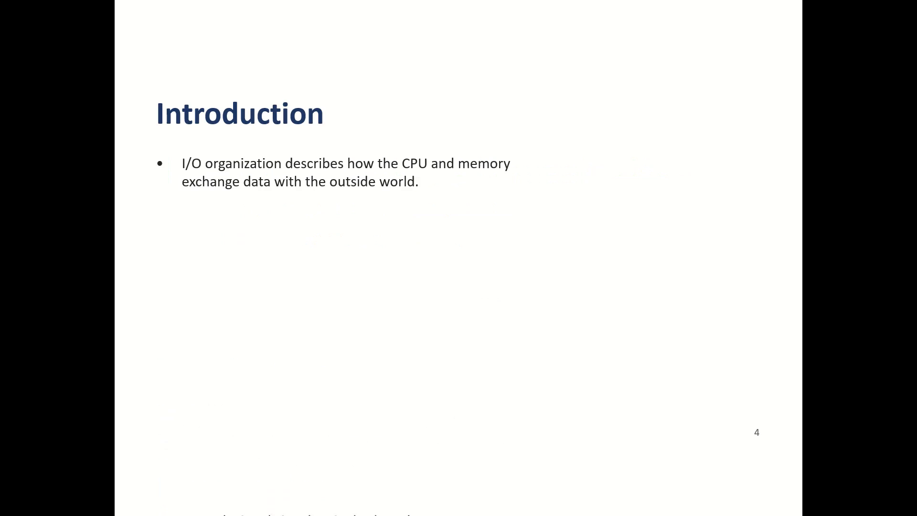
{"action": "key", "text": "Right"}
{"action": "key", "text": "Right"}
{"action": "key", "text": "Right"}
{"action": "key", "text": "Right"}
{"action": "key", "text": "Right"}
{"action": "key", "text": "Right"}
{"action": "key", "text": "Right"}
{"action": "key", "text": "Right"}
{"action": "key", "text": "Right"}
{"action": "key", "text": "Right"}
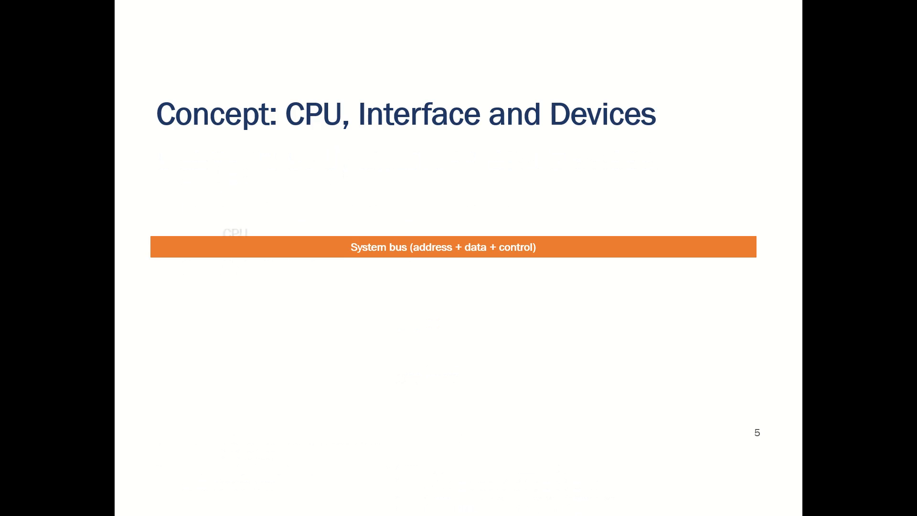
Replay the Concept slide's bus diagram and interface explanation, advancing to the Isolated vs Memory-Mapped I/O slide.
{"action": "key", "text": "Right"}
{"action": "key", "text": "Right"}
{"action": "key", "text": "Right"}
{"action": "key", "text": "Right"}
{"action": "key", "text": "Right"}
{"action": "key", "text": "Right"}
{"action": "key", "text": "Right"}
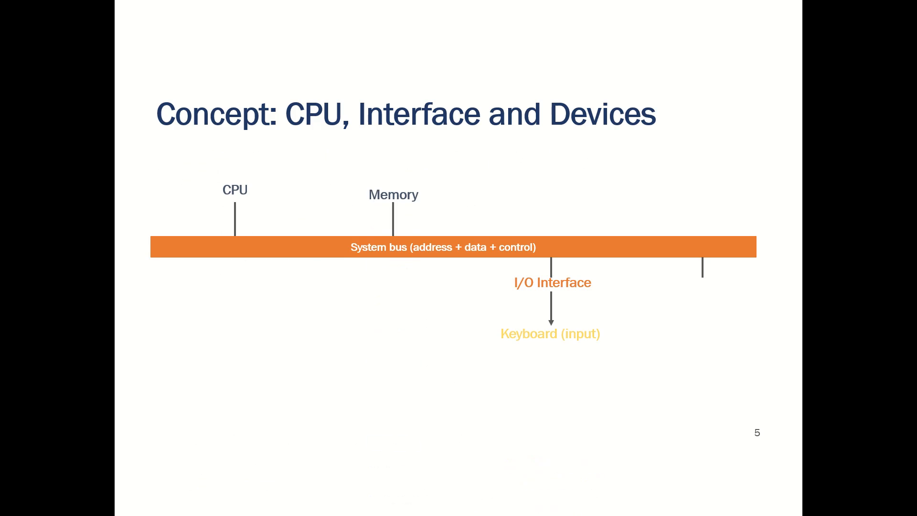
{"action": "key", "text": "Right"}
{"action": "key", "text": "Right"}
{"action": "key", "text": "Right"}
{"action": "key", "text": "Right"}
{"action": "key", "text": "Right"}
{"action": "key", "text": "Right"}
{"action": "key", "text": "Right"}
{"action": "key", "text": "Right"}
{"action": "key", "text": "Right"}
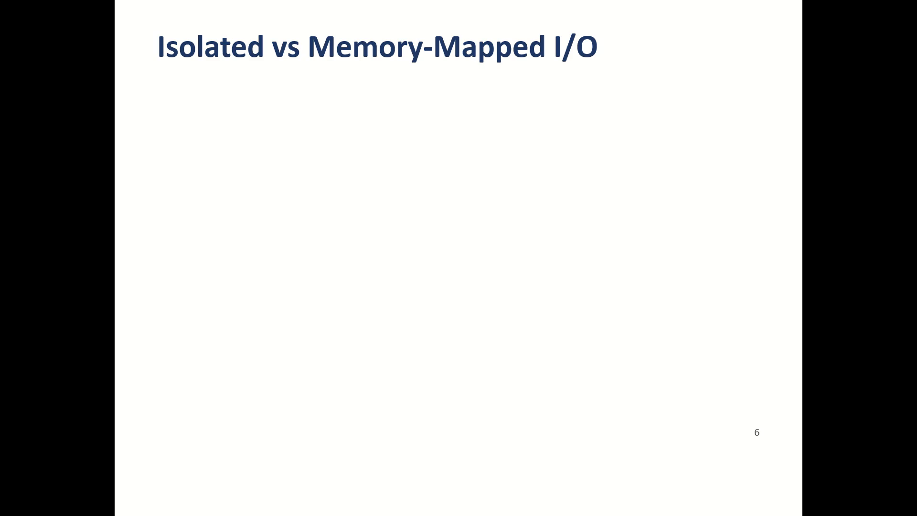
Replay the Isolated vs Memory-Mapped I/O slide and the Programmed I/O column of the Modes of Data Transfer slide.
{"action": "key", "text": "Right"}
{"action": "key", "text": "Right"}
{"action": "key", "text": "Right"}
{"action": "key", "text": "Right"}
{"action": "key", "text": "Right"}
{"action": "key", "text": "Right"}
{"action": "key", "text": "Right"}
{"action": "key", "text": "Right"}
{"action": "key", "text": "Right"}
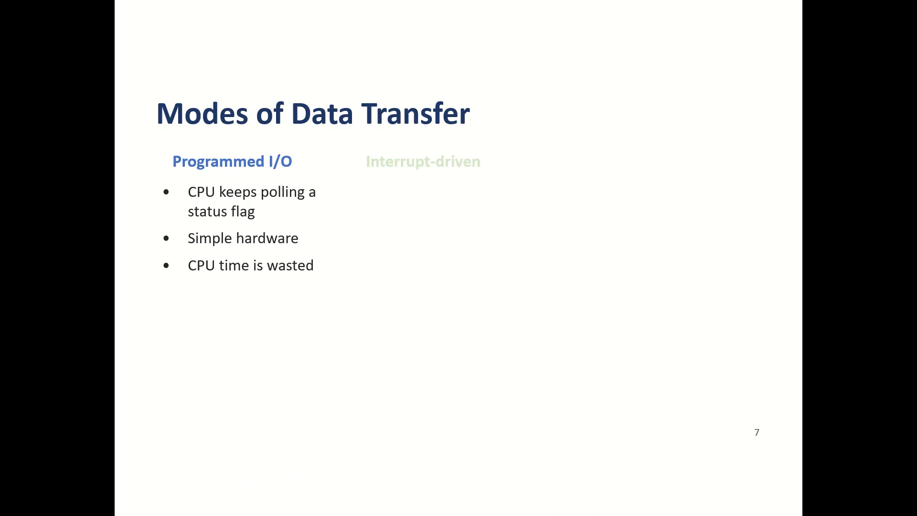
Replay the rest of the Modes of Data Transfer slide and advance to the Direct Memory Access (DMA) slide.
{"action": "key", "text": "Right"}
{"action": "key", "text": "Right"}
{"action": "key", "text": "Right"}
{"action": "key", "text": "Right"}
{"action": "key", "text": "Right"}
{"action": "key", "text": "Right"}
{"action": "key", "text": "Right"}
{"action": "key", "text": "Right"}
{"action": "key", "text": "Right"}
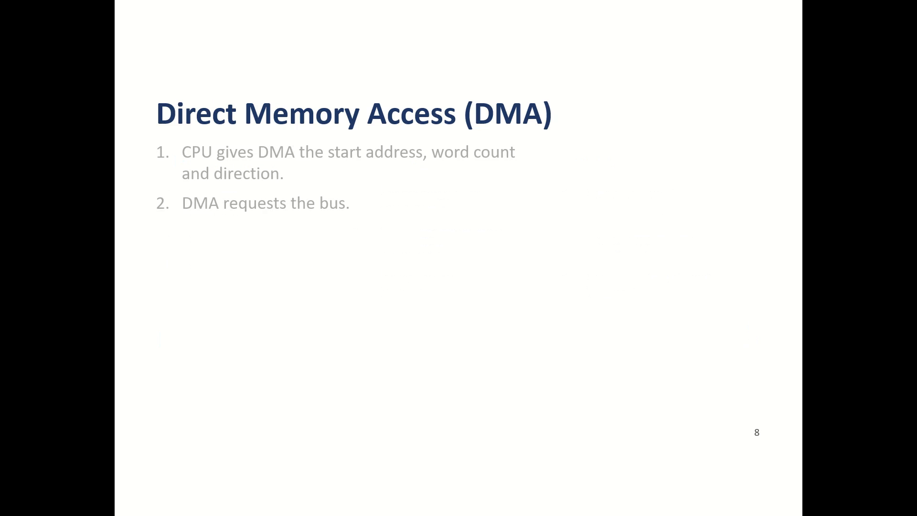
Replay the DMA slide's five numbered points and the full diagram linking CPU, controller, device and memory.
{"action": "key", "text": "Right"}
{"action": "key", "text": "Right"}
{"action": "key", "text": "Right"}
{"action": "key", "text": "Right"}
{"action": "key", "text": "Right"}
{"action": "key", "text": "Right"}
{"action": "key", "text": "Right"}
{"action": "key", "text": "Right"}
{"action": "key", "text": "Right"}
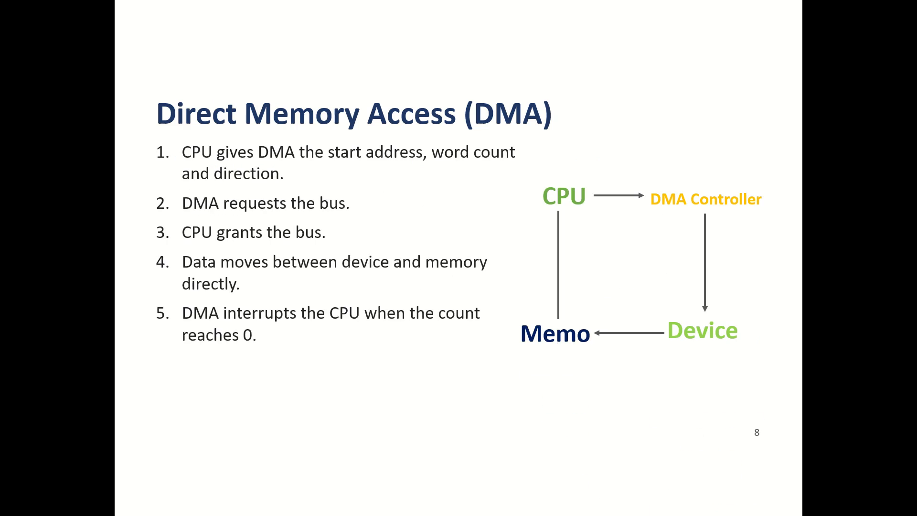
Advance to the Summary slide and replay its Interface, Addressing and Transfer modes columns.
{"action": "key", "text": "Right"}
{"action": "key", "text": "Right"}
{"action": "key", "text": "Right"}
{"action": "key", "text": "Right"}
{"action": "key", "text": "Right"}
{"action": "key", "text": "Right"}
{"action": "key", "text": "Right"}
{"action": "key", "text": "Right"}
{"action": "key", "text": "Right"}
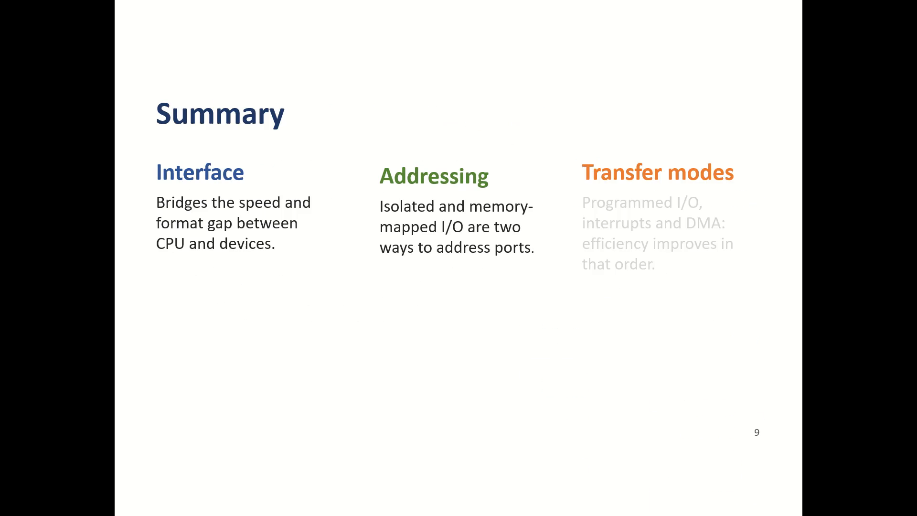
Advance to the References slide, check its entry, and run the slide show to its end.
{"action": "key", "text": "Right"}
{"action": "key", "text": "Right"}
{"action": "key", "text": "Right"}
{"action": "key", "text": "Right"}
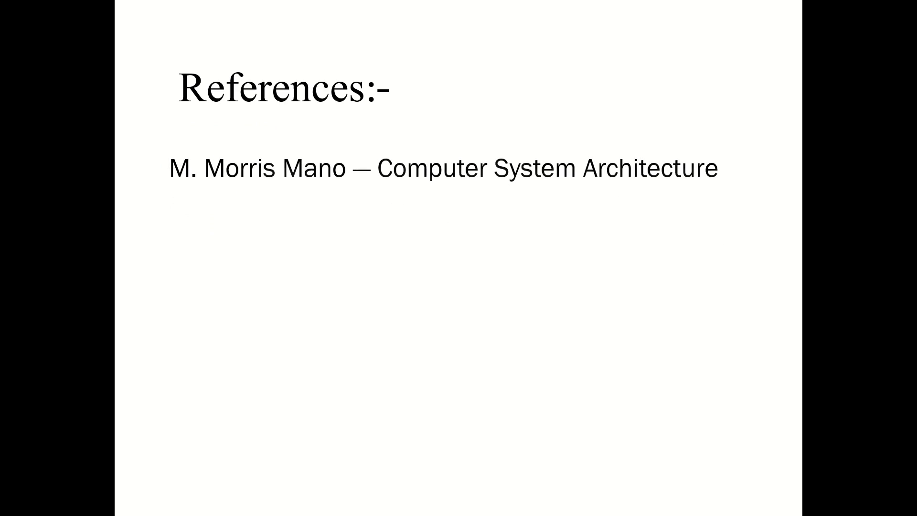
{"action": "key", "text": "Right"}
{"action": "key", "text": "Right"}
{"action": "key", "text": "Right"}
{"action": "key", "text": "Right"}
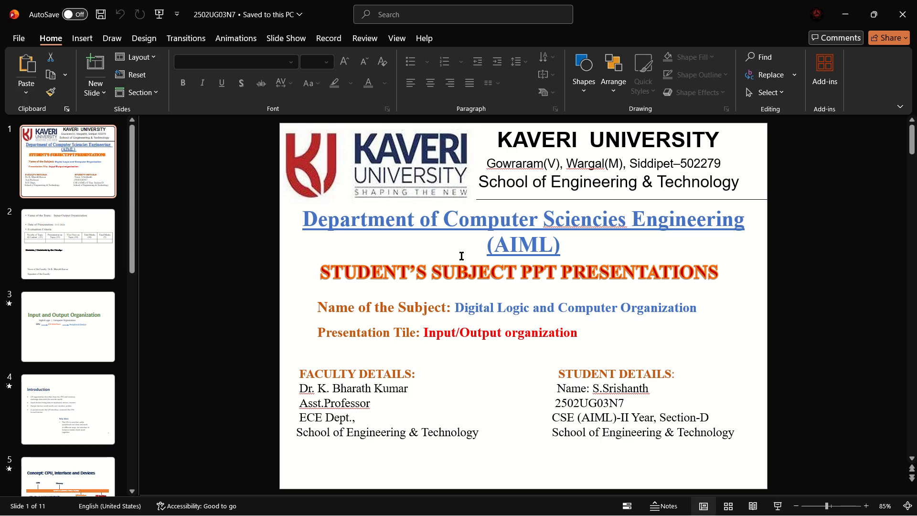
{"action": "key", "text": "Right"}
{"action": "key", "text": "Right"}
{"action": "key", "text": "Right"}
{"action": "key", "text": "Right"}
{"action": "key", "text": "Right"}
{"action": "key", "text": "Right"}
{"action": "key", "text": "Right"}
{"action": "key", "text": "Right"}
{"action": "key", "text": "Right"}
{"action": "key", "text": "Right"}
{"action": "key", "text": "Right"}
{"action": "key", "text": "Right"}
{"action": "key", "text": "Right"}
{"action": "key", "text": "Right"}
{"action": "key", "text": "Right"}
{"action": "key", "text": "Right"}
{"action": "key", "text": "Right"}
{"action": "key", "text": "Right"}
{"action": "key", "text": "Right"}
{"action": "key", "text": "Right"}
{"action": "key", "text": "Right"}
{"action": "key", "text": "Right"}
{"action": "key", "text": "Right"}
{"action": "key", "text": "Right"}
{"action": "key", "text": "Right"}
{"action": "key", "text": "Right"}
Run the slide show again from the cover slide, replaying the Input and Output Organization title slide and advancing to the Introduction.
{"action": "left_click", "coordinate": [777, 503]}
{"action": "key", "text": "Right"}
{"action": "key", "text": "Right"}
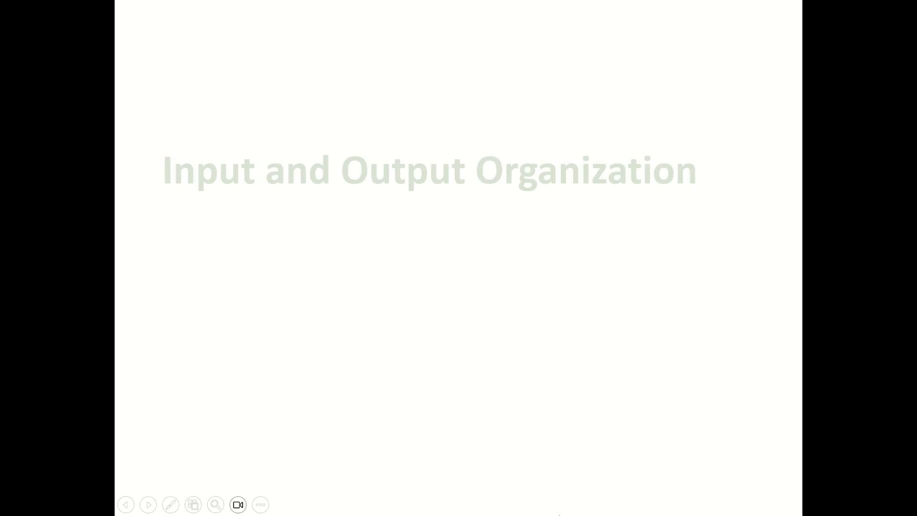
{"action": "key", "text": "Right"}
{"action": "key", "text": "Right"}
{"action": "key", "text": "Right"}
{"action": "key", "text": "Right"}
{"action": "key", "text": "Right"}
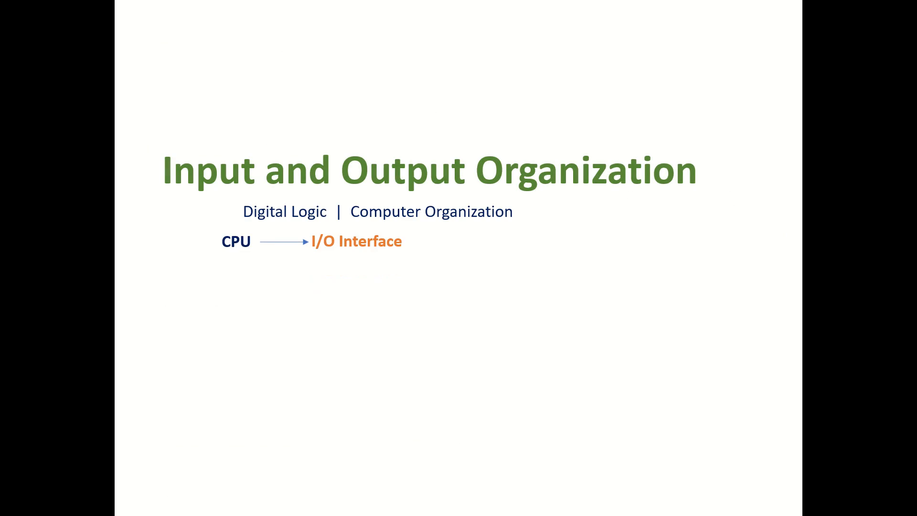
{"action": "key", "text": "Right"}
{"action": "key", "text": "Right"}
{"action": "key", "text": "Right"}
{"action": "key", "text": "Right"}
{"action": "key", "text": "Right"}
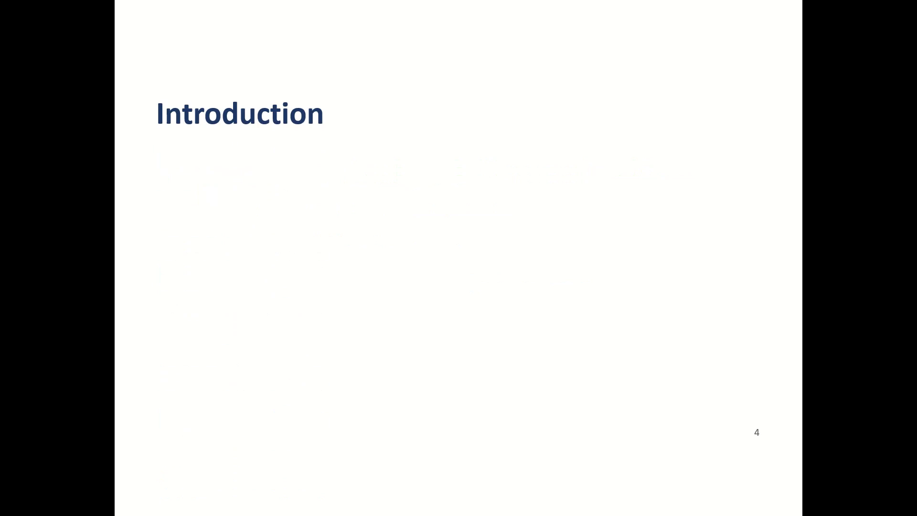
Replay the Introduction slide's bullet points and advance to the Concept: CPU, Interface and Devices slide.
{"action": "key", "text": "Right"}
{"action": "key", "text": "Right"}
{"action": "key", "text": "Right"}
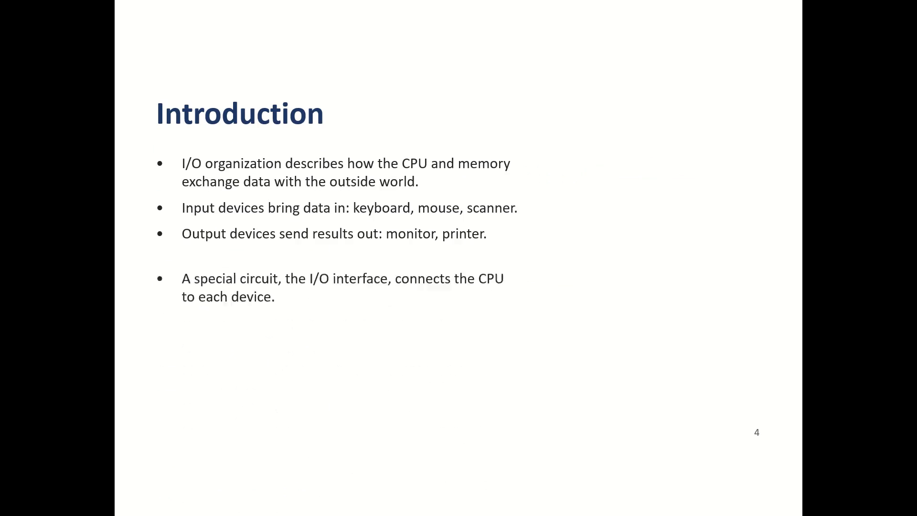
{"action": "key", "text": "Right"}
{"action": "key", "text": "Right"}
{"action": "key", "text": "Right"}
{"action": "key", "text": "Right"}
{"action": "key", "text": "Right"}
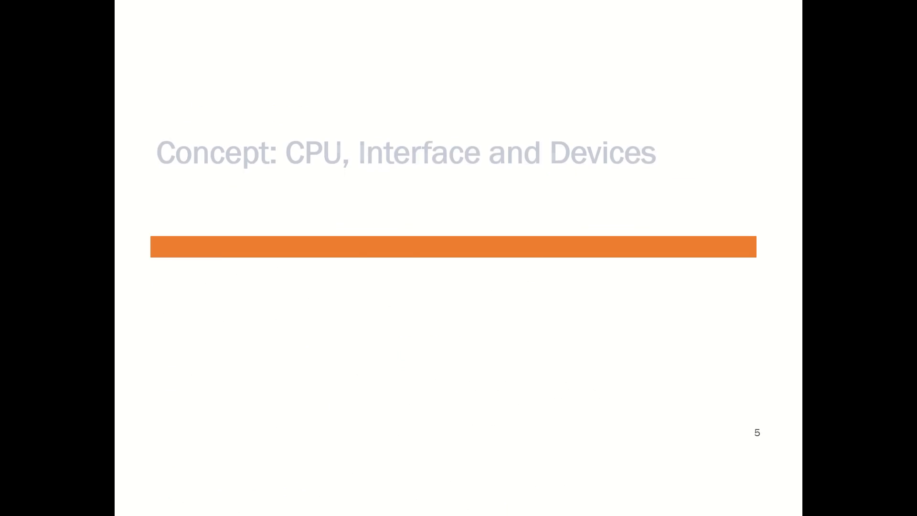
Replay the Concept slide's bus diagram from the CPU and Memory through the first I/O Interface.
{"action": "key", "text": "Right"}
{"action": "key", "text": "Right"}
{"action": "key", "text": "Right"}
{"action": "key", "text": "Right"}
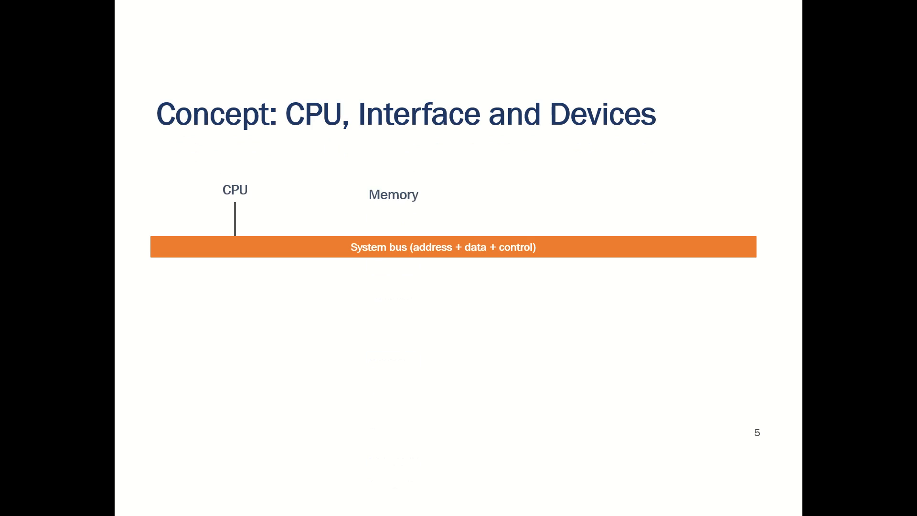
{"action": "key", "text": "Right"}
{"action": "key", "text": "Right"}
{"action": "key", "text": "Right"}
{"action": "key", "text": "Right"}
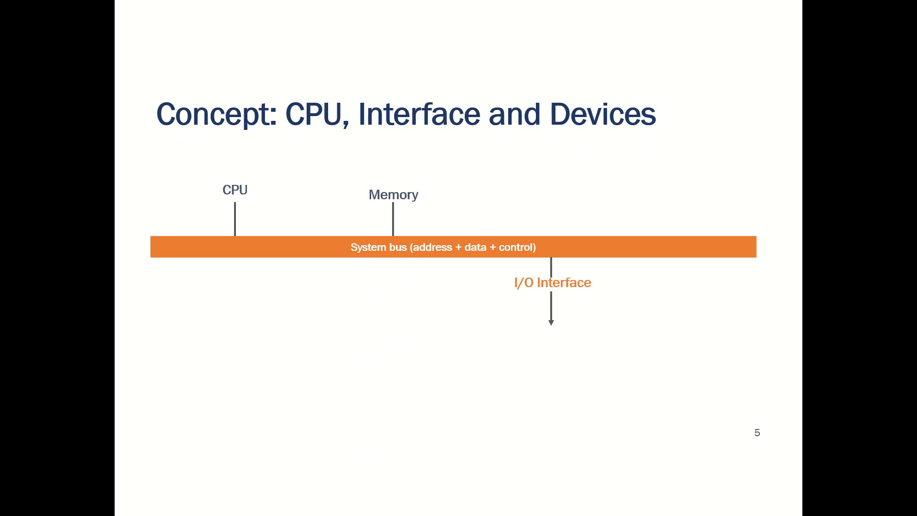
Replay the Concept slide's keyboard and printer branches and advance to the Isolated vs Memory-Mapped I/O slide.
{"action": "key", "text": "Right"}
{"action": "key", "text": "Right"}
{"action": "key", "text": "Right"}
{"action": "key", "text": "Right"}
{"action": "key", "text": "Right"}
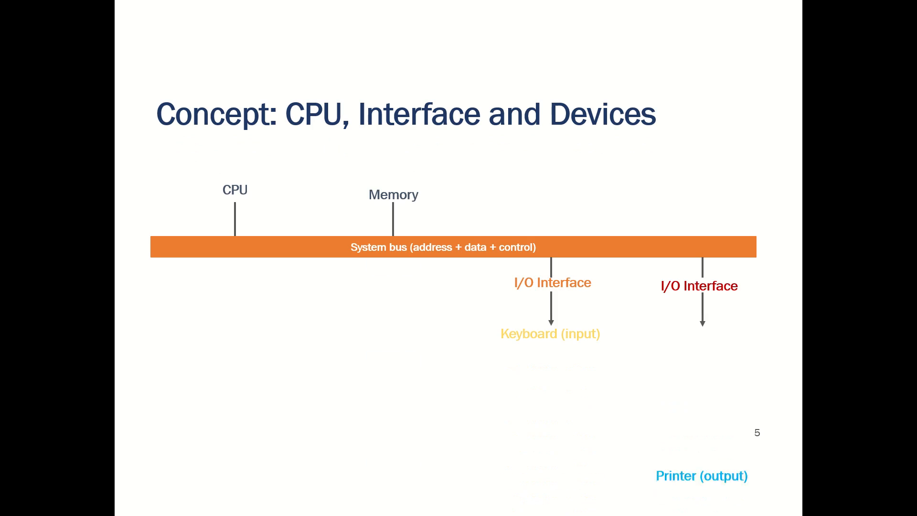
{"action": "key", "text": "Right"}
{"action": "key", "text": "Right"}
{"action": "key", "text": "Right"}
{"action": "key", "text": "Right"}
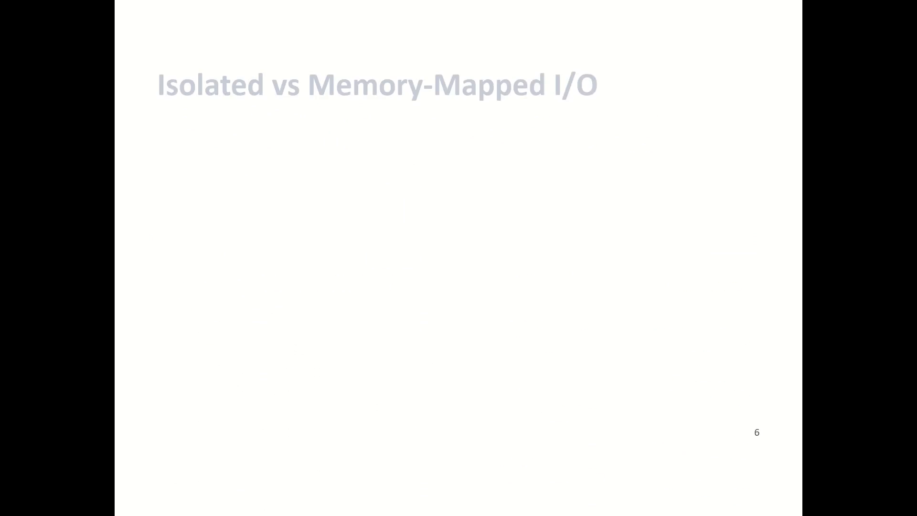
Replay the Isolated vs Memory-Mapped I/O slide and advance to the Modes of Data Transfer slide.
{"action": "key", "text": "Right"}
{"action": "key", "text": "Right"}
{"action": "key", "text": "Right"}
{"action": "key", "text": "Right"}
{"action": "key", "text": "Right"}
{"action": "key", "text": "Right"}
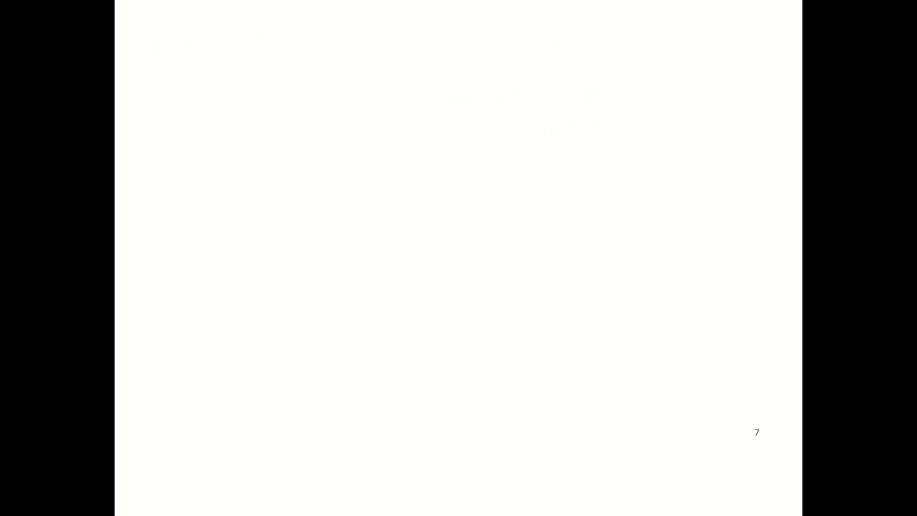
Replay the Programmed I/O, Interrupt-driven and DMA columns of the Modes of Data Transfer slide.
{"action": "key", "text": "Right"}
{"action": "key", "text": "Right"}
{"action": "key", "text": "Right"}
{"action": "key", "text": "Right"}
{"action": "key", "text": "Right"}
{"action": "key", "text": "Right"}
{"action": "key", "text": "Right"}
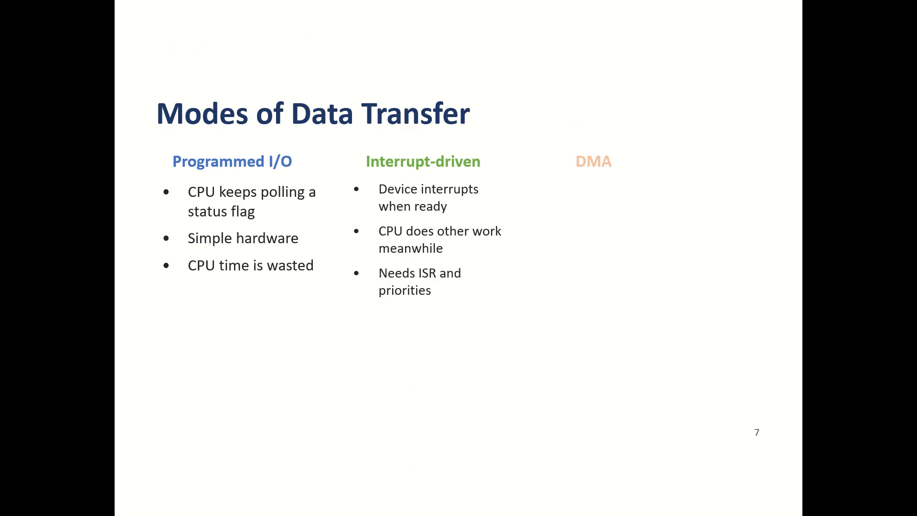
{"action": "key", "text": "Right"}
{"action": "key", "text": "Right"}
Replay the Direct Memory Access (DMA) slide's numbered points and its diagram of CPU, DMA controller, device and memory.
{"action": "key", "text": "Right"}
{"action": "key", "text": "Right"}
{"action": "key", "text": "Right"}
{"action": "key", "text": "Right"}
{"action": "key", "text": "Right"}
{"action": "key", "text": "Right"}
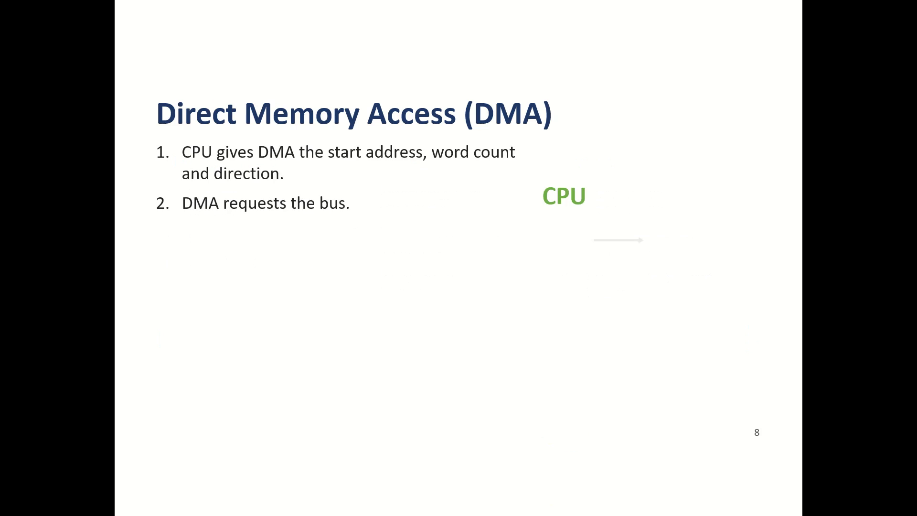
{"action": "key", "text": "Right"}
{"action": "key", "text": "Right"}
{"action": "key", "text": "Right"}
{"action": "key", "text": "Right"}
{"action": "key", "text": "Right"}
{"action": "key", "text": "Right"}
{"action": "key", "text": "Right"}
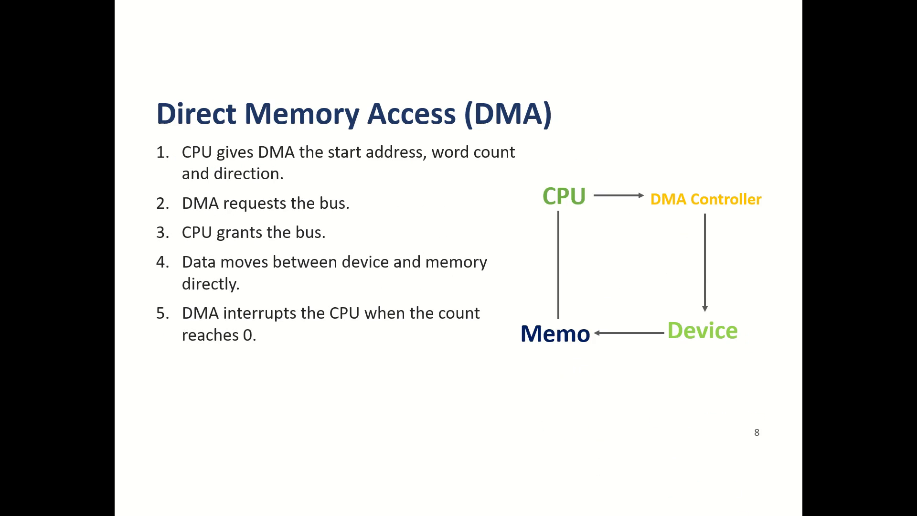
Advance to the Summary slide and replay its Interface, Addressing and Transfer modes columns.
{"action": "key", "text": "Right"}
{"action": "key", "text": "Right"}
{"action": "key", "text": "Right"}
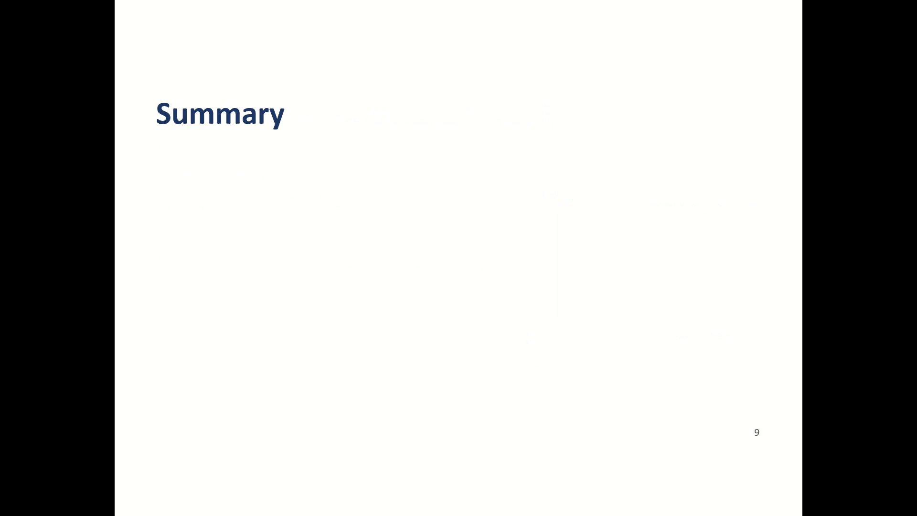
{"action": "key", "text": "Right"}
{"action": "key", "text": "Right"}
{"action": "key", "text": "Right"}
{"action": "key", "text": "Right"}
{"action": "key", "text": "Right"}
{"action": "key", "text": "Right"}
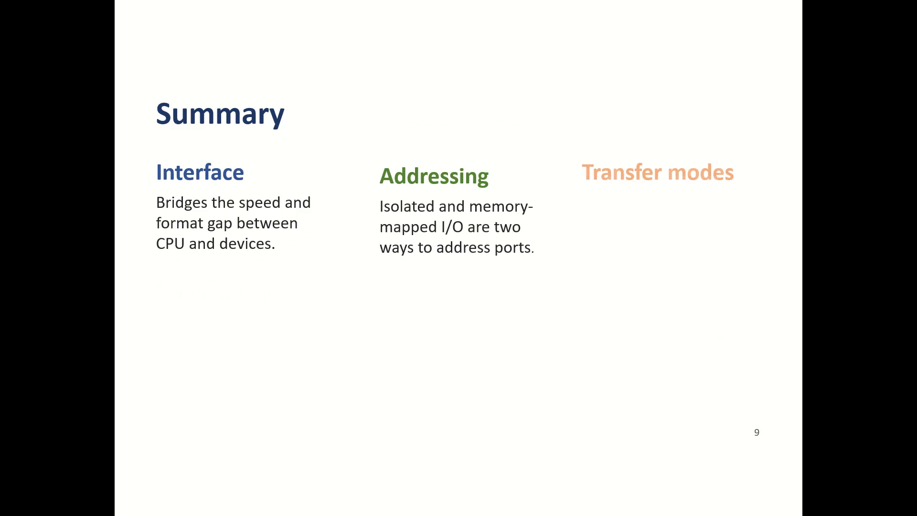
{"action": "key", "text": "Right"}
Replay the References slide and run the slide show through to its end.
{"action": "key", "text": "Right"}
{"action": "key", "text": "Right"}
{"action": "key", "text": "Right"}
{"action": "key", "text": "Right"}
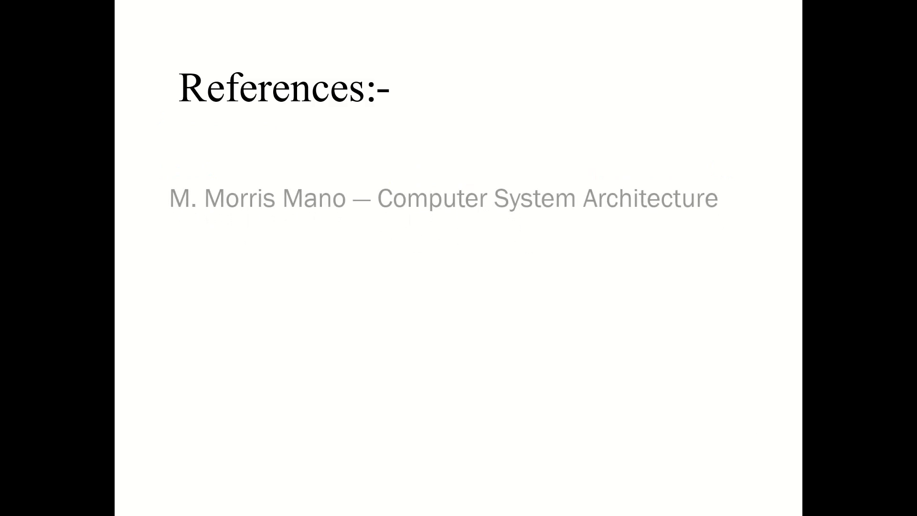
{"action": "key", "text": "Right"}
{"action": "key", "text": "Right"}
{"action": "key", "text": "Right"}
{"action": "key", "text": "Right"}
{"action": "key", "text": "Right"}
{"action": "key", "text": "Right"}
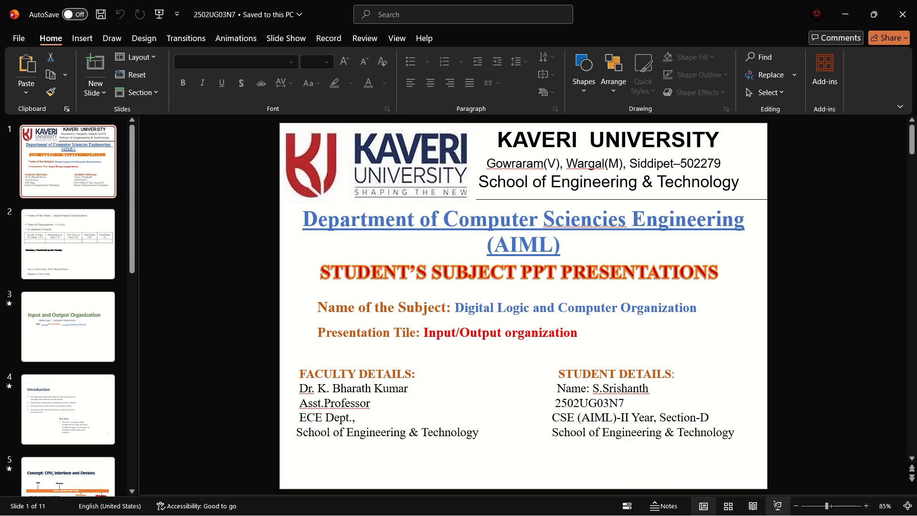
Restart the slide show from the cover slide and replay the Input and Output Organization title slide up to the Introduction.
{"action": "left_click", "coordinate": [773, 499]}
{"action": "key", "text": "Right"}
{"action": "key", "text": "Right"}
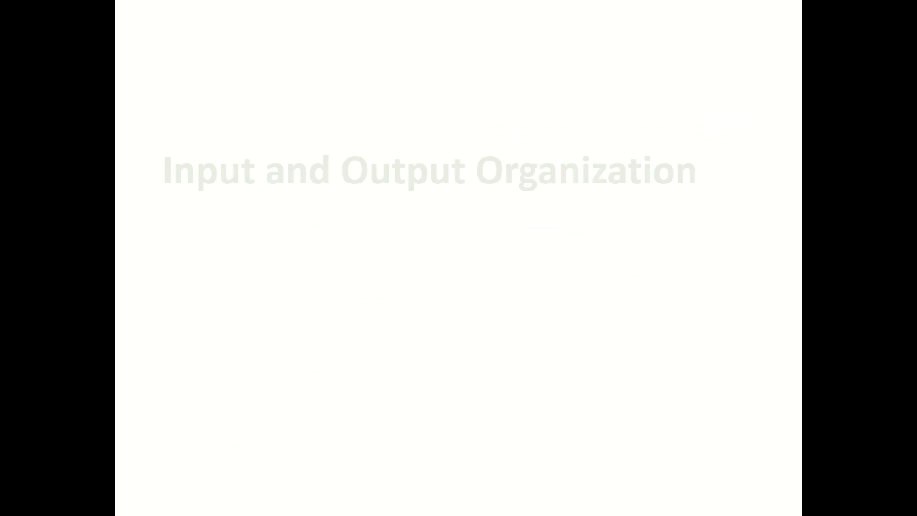
{"action": "key", "text": "Right"}
{"action": "key", "text": "Right"}
{"action": "key", "text": "Right"}
{"action": "key", "text": "Right"}
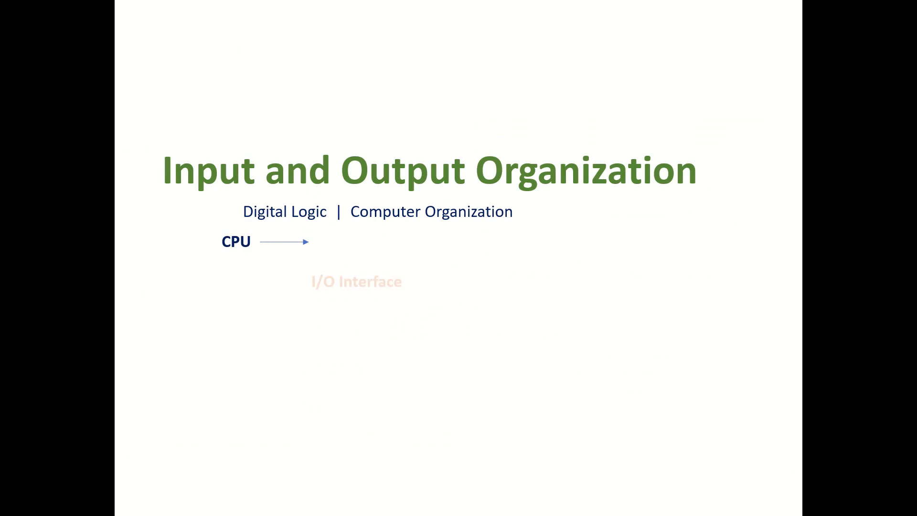
{"action": "key", "text": "Right"}
{"action": "key", "text": "Right"}
{"action": "key", "text": "Right"}
{"action": "key", "text": "Right"}
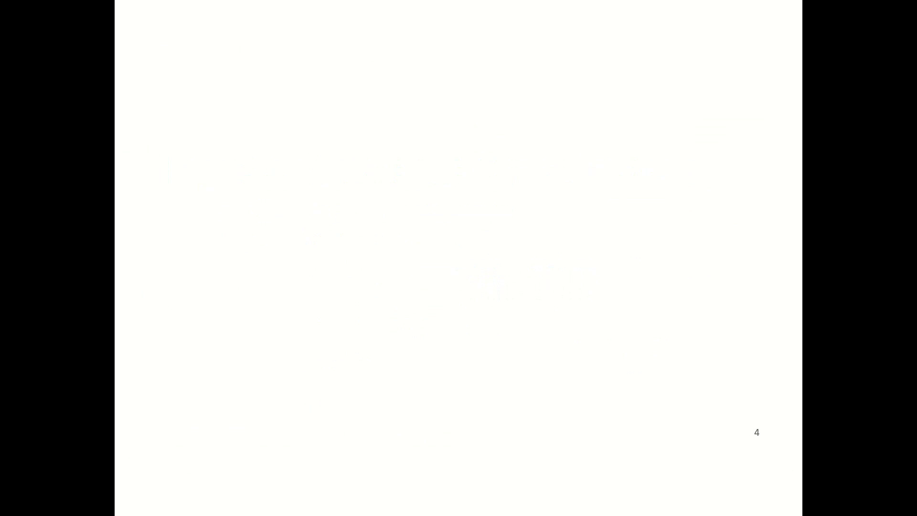
Replay the Introduction slide's bullet points and advance to the Concept: CPU, Interface and Devices slide.
{"action": "key", "text": "Right"}
{"action": "key", "text": "Right"}
{"action": "key", "text": "Right"}
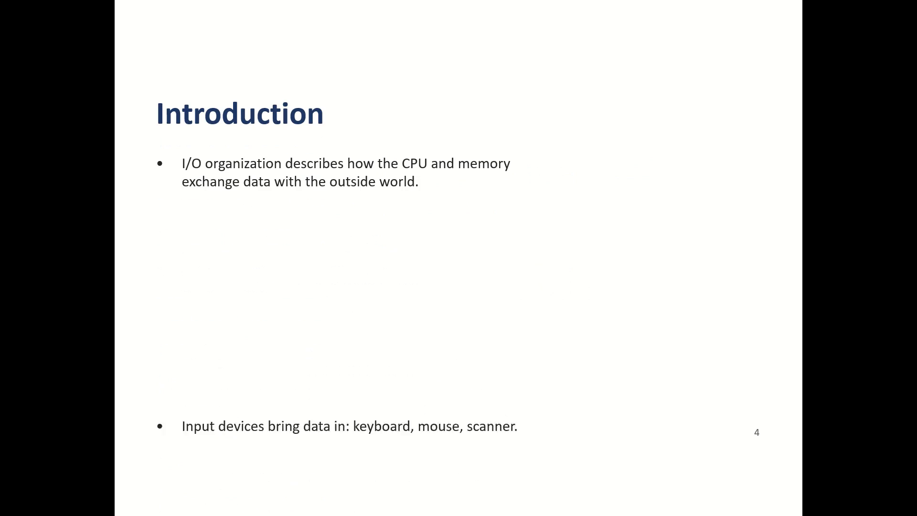
{"action": "key", "text": "Right"}
{"action": "key", "text": "Right"}
{"action": "key", "text": "Right"}
{"action": "key", "text": "Right"}
{"action": "key", "text": "Right"}
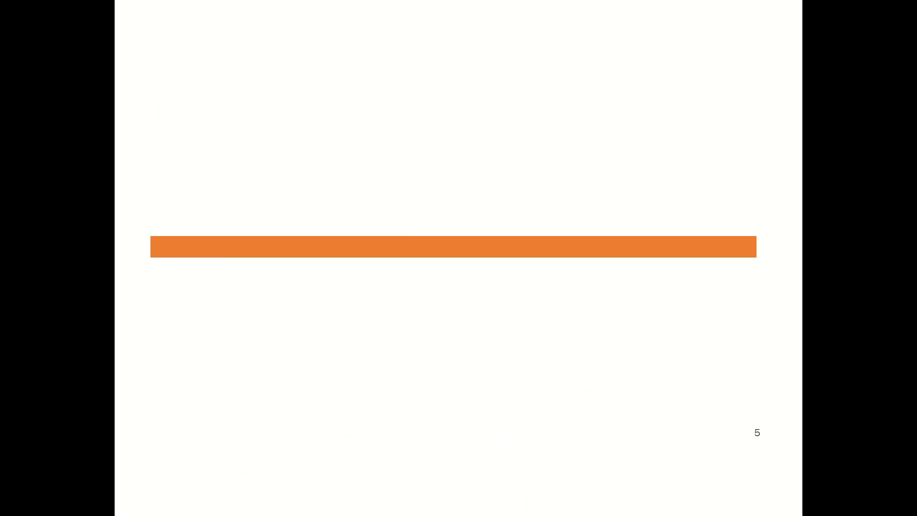
Replay the system bus diagram on the Concept slide, from the CPU and Memory through both I/O interfaces to the question "Why do we need an interface?".
{"action": "key", "text": "Right"}
{"action": "key", "text": "Right"}
{"action": "key", "text": "Right"}
{"action": "key", "text": "Right"}
{"action": "key", "text": "Right"}
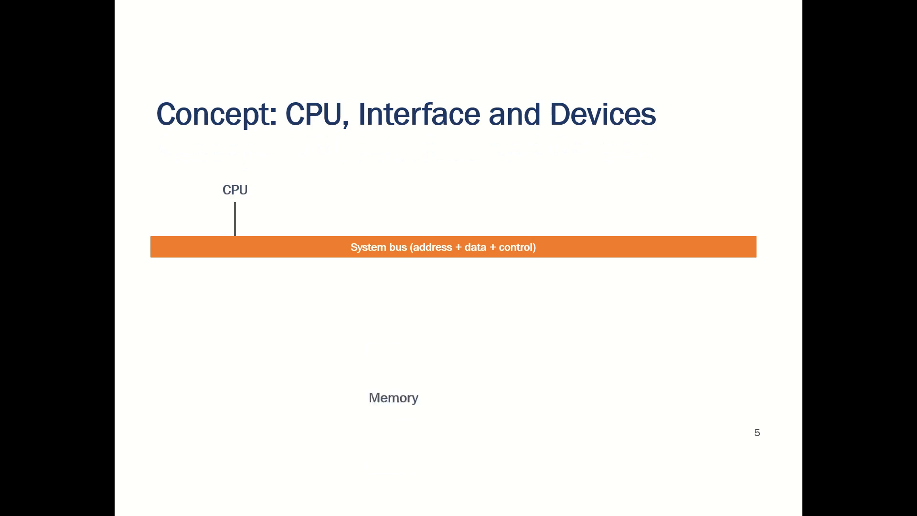
{"action": "key", "text": "Right"}
{"action": "key", "text": "Right"}
{"action": "key", "text": "Right"}
{"action": "key", "text": "Right"}
{"action": "key", "text": "Right"}
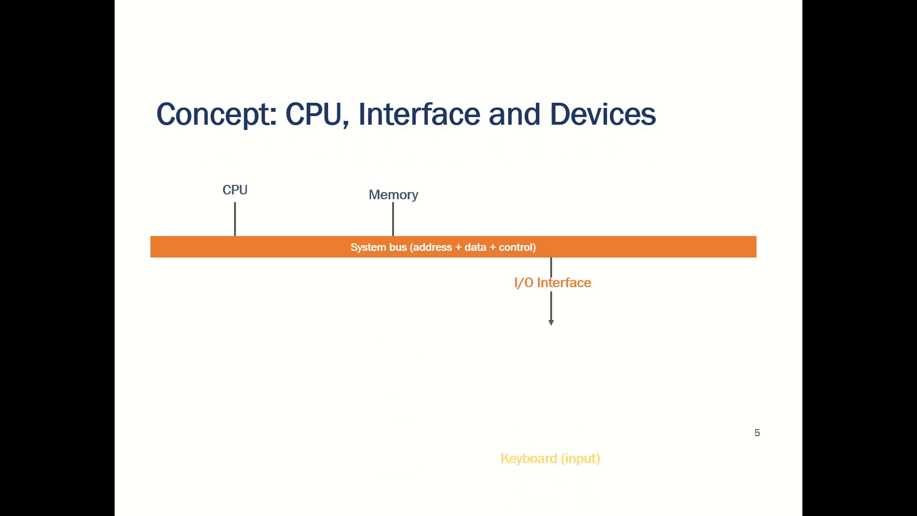
{"action": "key", "text": "Right"}
{"action": "key", "text": "Right"}
{"action": "key", "text": "Right"}
{"action": "key", "text": "Right"}
{"action": "key", "text": "Right"}
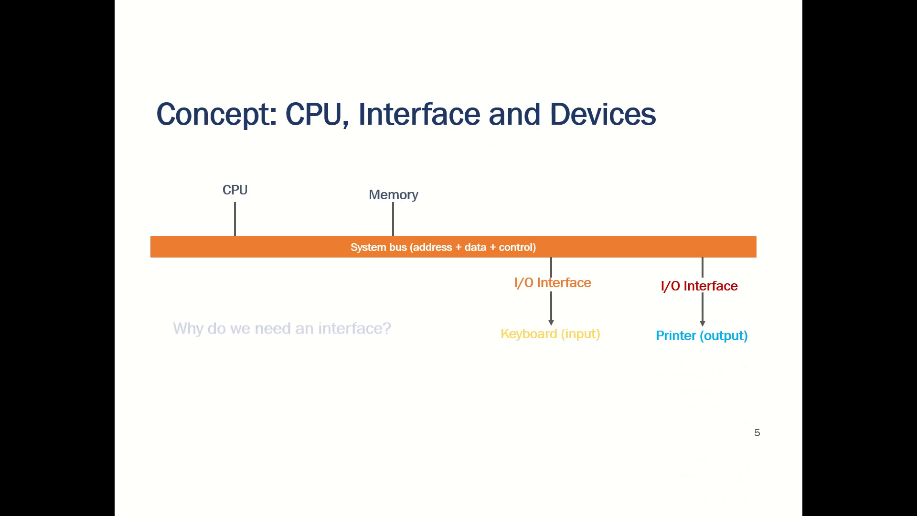
Move on from the Concept slide and replay the Isolated vs Memory-Mapped I/O comparison through both columns.
{"action": "key", "text": "Right"}
{"action": "key", "text": "Right"}
{"action": "key", "text": "Right"}
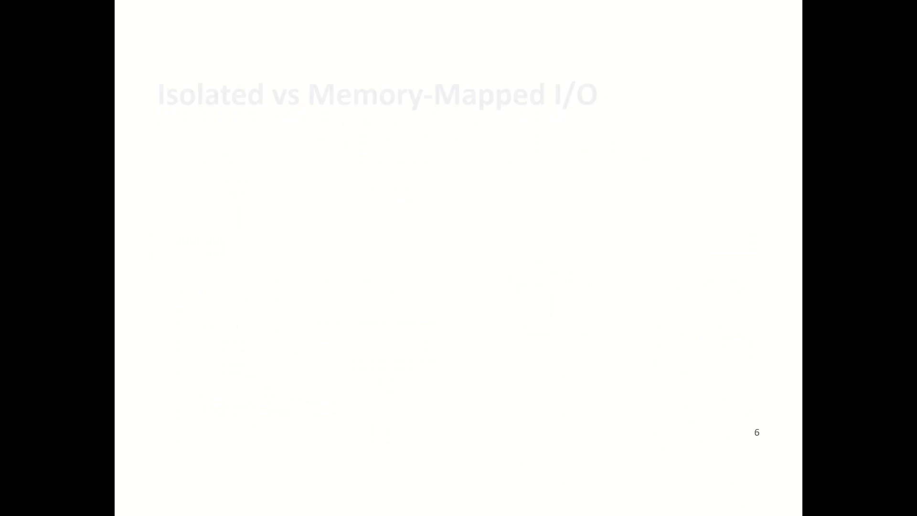
{"action": "key", "text": "Right"}
{"action": "key", "text": "Right"}
{"action": "key", "text": "Right"}
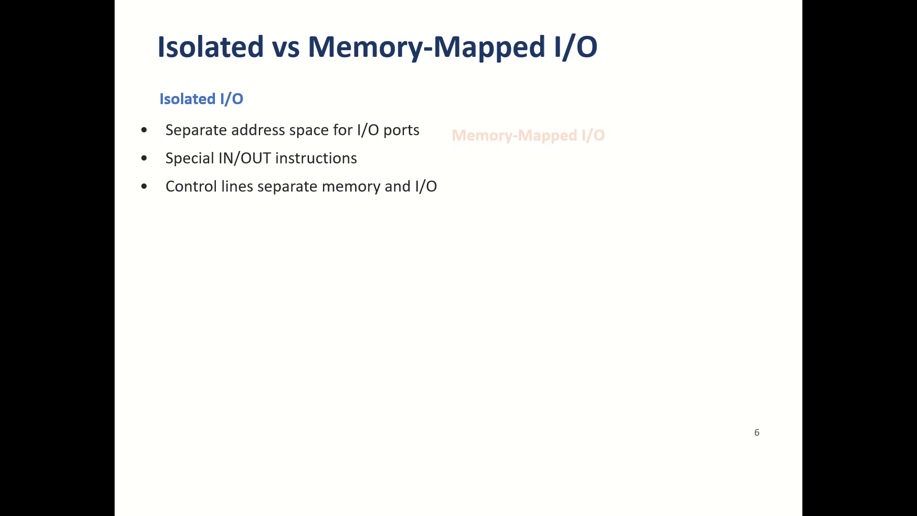
{"action": "key", "text": "Right"}
{"action": "key", "text": "Right"}
{"action": "key", "text": "Right"}
Replay the Modes of Data Transfer slide through its Programmed I/O, Interrupt-driven and DMA columns.
{"action": "key", "text": "Right"}
{"action": "key", "text": "Right"}
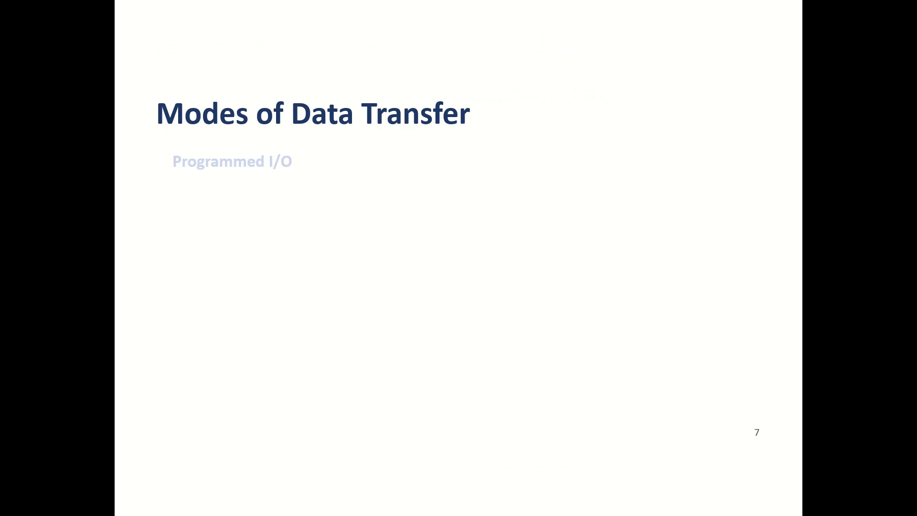
{"action": "key", "text": "Right"}
{"action": "key", "text": "Right"}
{"action": "key", "text": "Right"}
{"action": "key", "text": "Right"}
{"action": "key", "text": "Right"}
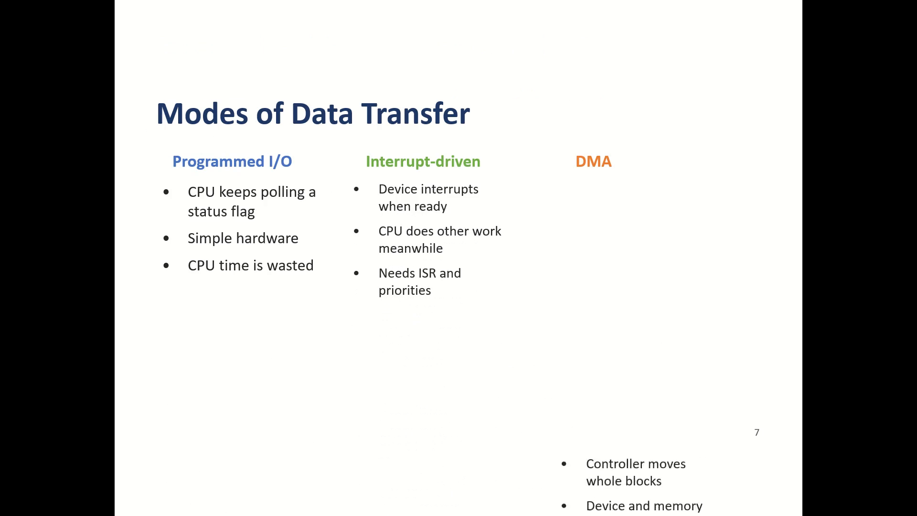
{"action": "key", "text": "Right"}
{"action": "key", "text": "Right"}
{"action": "key", "text": "Right"}
{"action": "key", "text": "Right"}
Replay the Direct Memory Access (DMA) slide, covering its numbered steps and the CPU, DMA Controller, Device and Memory diagram.
{"action": "key", "text": "Right"}
{"action": "key", "text": "Right"}
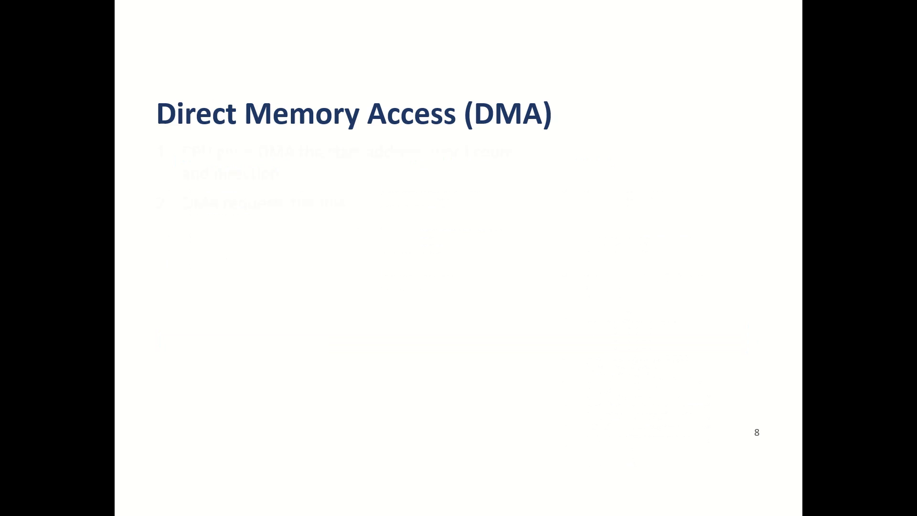
{"action": "key", "text": "Right"}
{"action": "key", "text": "Right"}
{"action": "key", "text": "Right"}
{"action": "key", "text": "Right"}
{"action": "key", "text": "Right"}
{"action": "key", "text": "Right"}
{"action": "key", "text": "Right"}
{"action": "key", "text": "Right"}
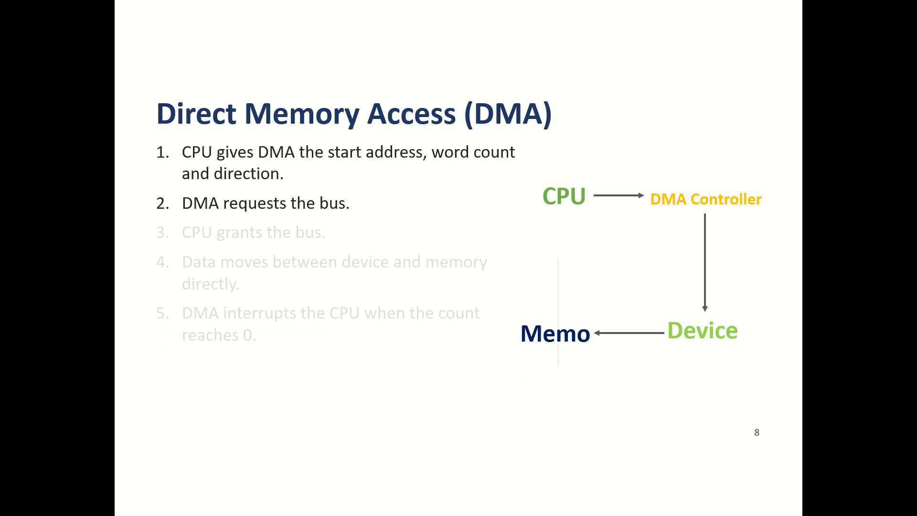
{"action": "key", "text": "Right"}
{"action": "key", "text": "Right"}
{"action": "key", "text": "Right"}
{"action": "key", "text": "Right"}
Replay the Summary slide from the Interface and Addressing points through its remaining content.
{"action": "key", "text": "Right"}
{"action": "key", "text": "Right"}
{"action": "key", "text": "Right"}
{"action": "key", "text": "Right"}
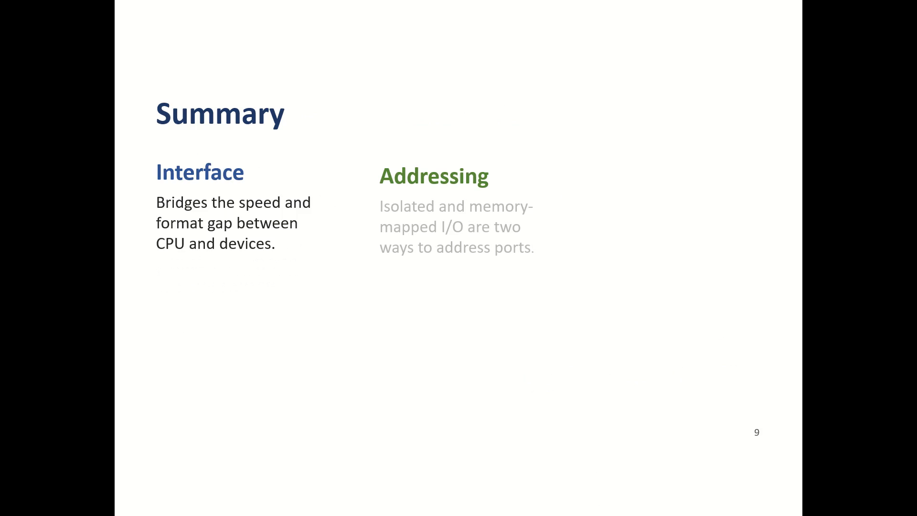
{"action": "key", "text": "Right"}
{"action": "key", "text": "Right"}
{"action": "key", "text": "Right"}
{"action": "key", "text": "Right"}
{"action": "key", "text": "Right"}
Replay the References slide and run the slide show through to its end, back to the editing view.
{"action": "key", "text": "Right"}
{"action": "key", "text": "Right"}
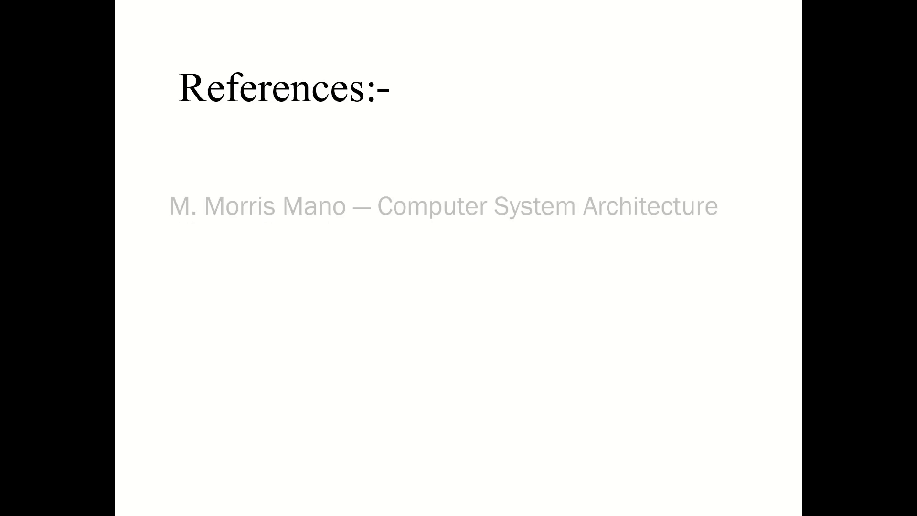
{"action": "key", "text": "Right"}
{"action": "key", "text": "Right"}
{"action": "key", "text": "Right"}
{"action": "key", "text": "Right"}
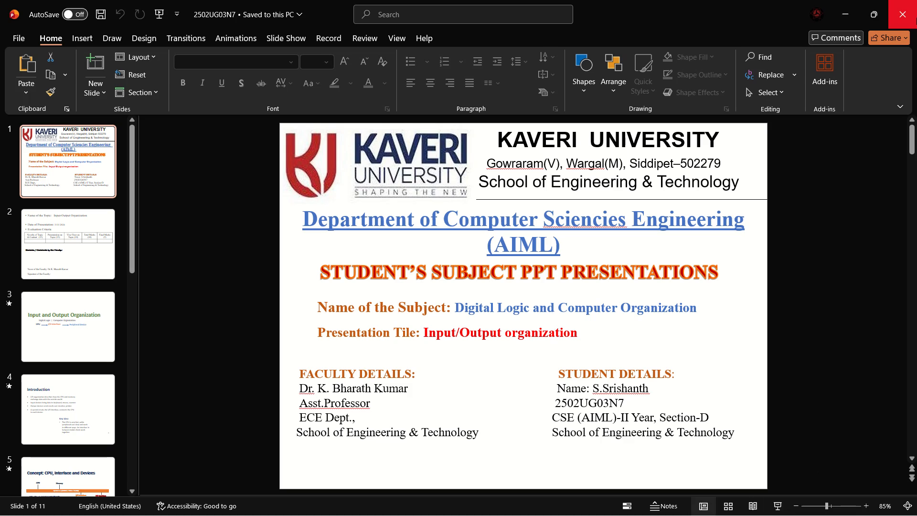
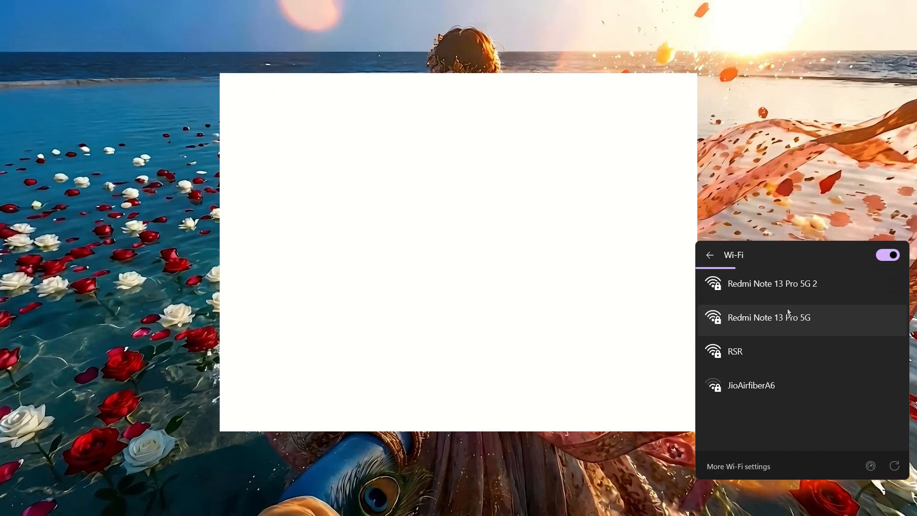
Switch to the system's Wi-Fi network list and select the Redmi Note 13 Pro 5G network for connection.
{"action": "left_click", "coordinate": [787, 308]}
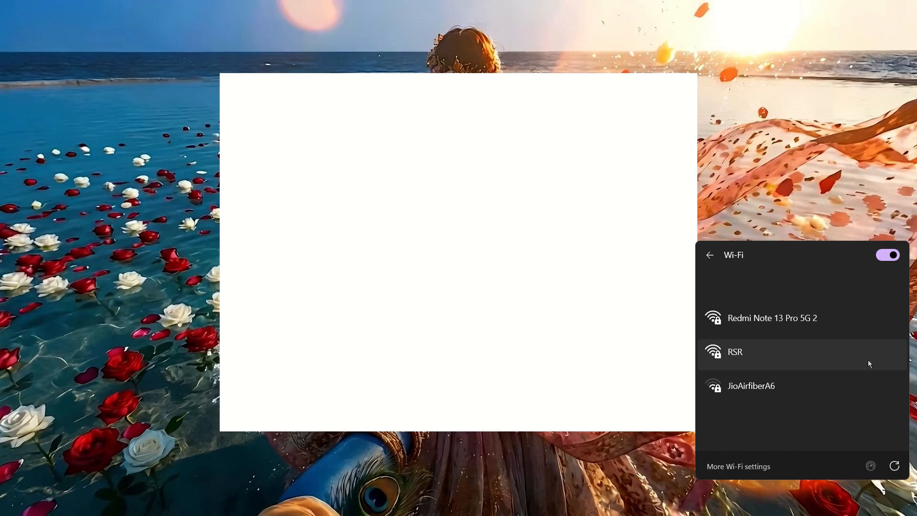
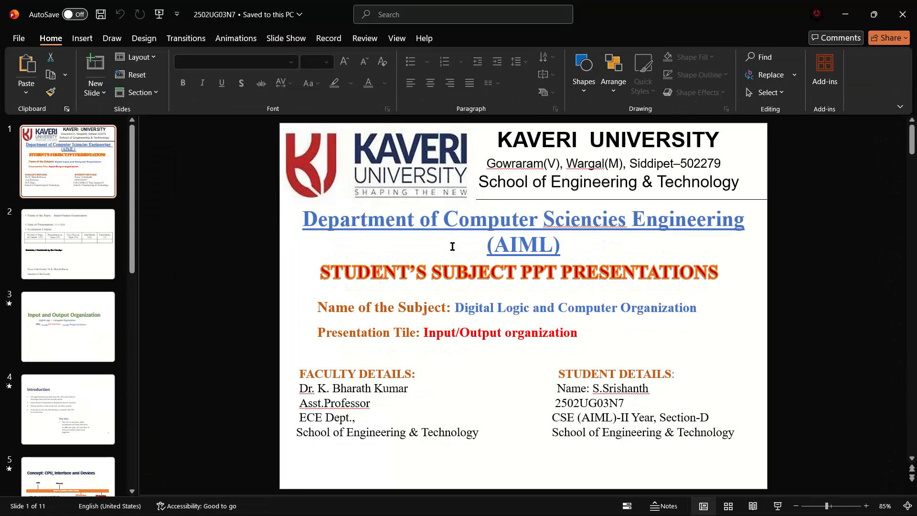
Open the recent presentation stored in the OneDrive - Personal » Videos » Attachments » Documents folder.
{"action": "left_click", "coordinate": [21, 41]}
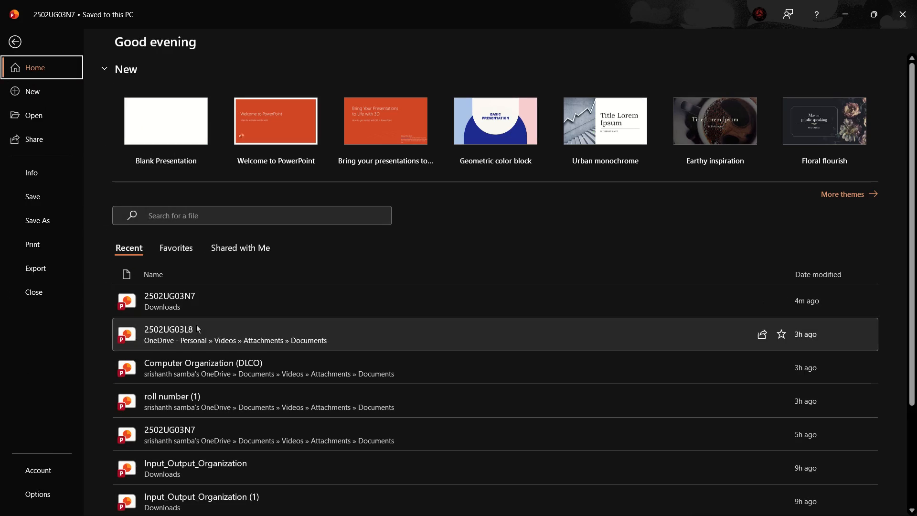
{"action": "double_click", "coordinate": [196, 327]}
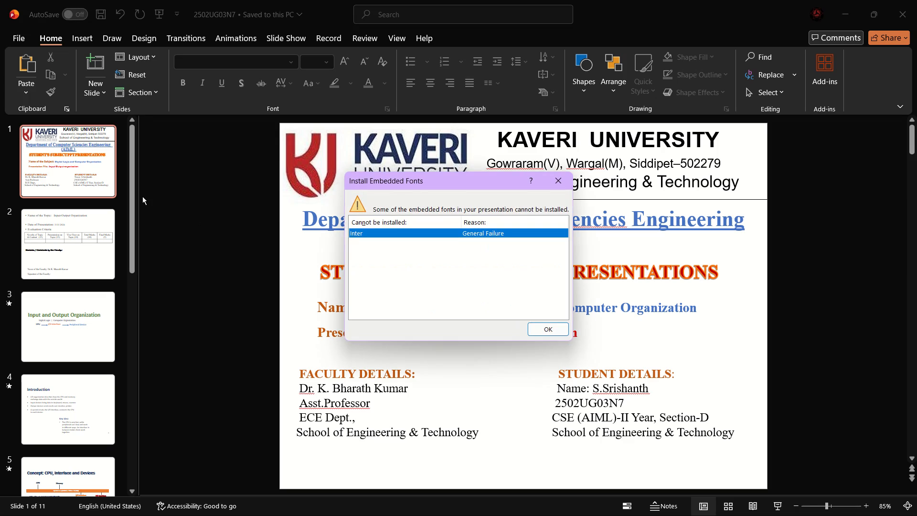
Dismiss the embedded fonts warning and look over the first three slides of the Computer Organization presentation.
{"action": "left_click", "coordinate": [558, 185]}
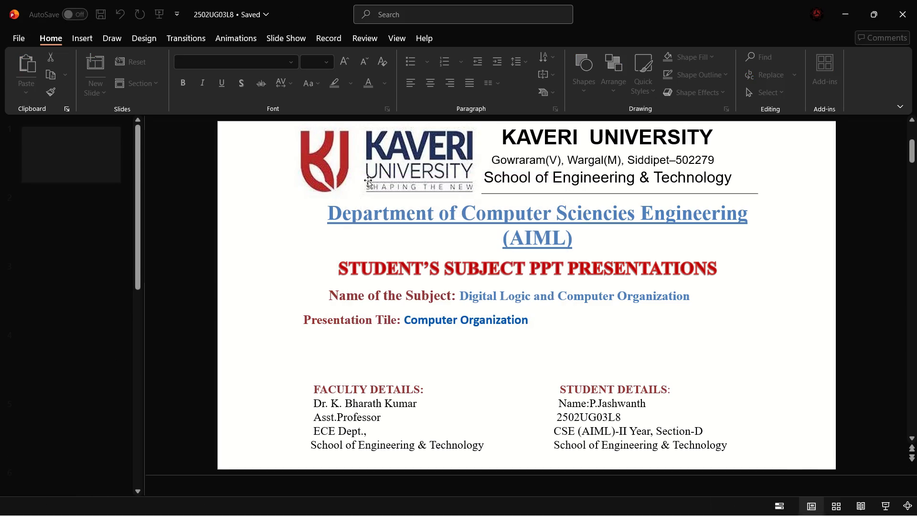
{"action": "left_click", "coordinate": [96, 203]}
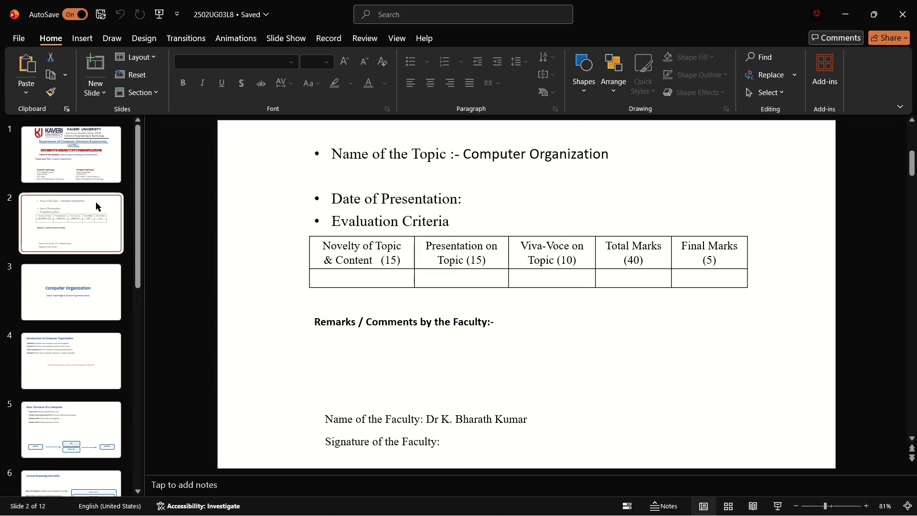
{"action": "left_click", "coordinate": [64, 148]}
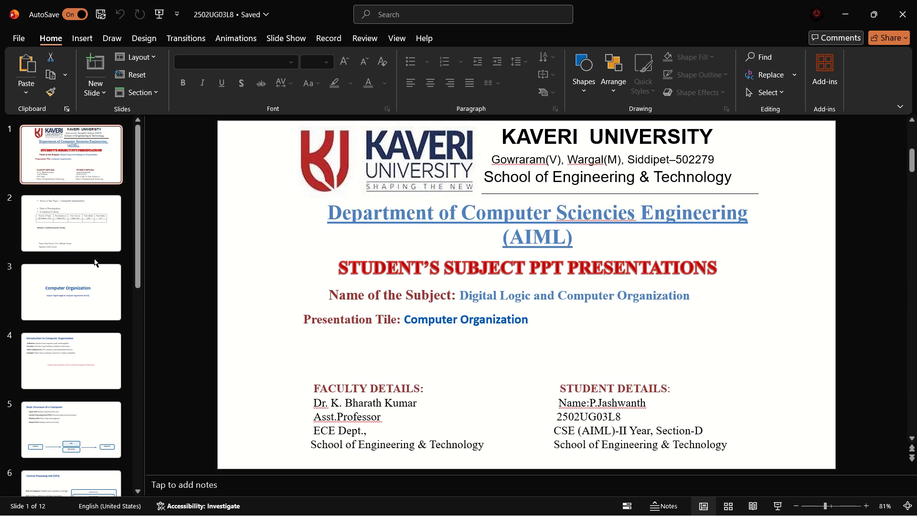
{"action": "left_click", "coordinate": [84, 264]}
{"action": "left_click", "coordinate": [79, 307]}
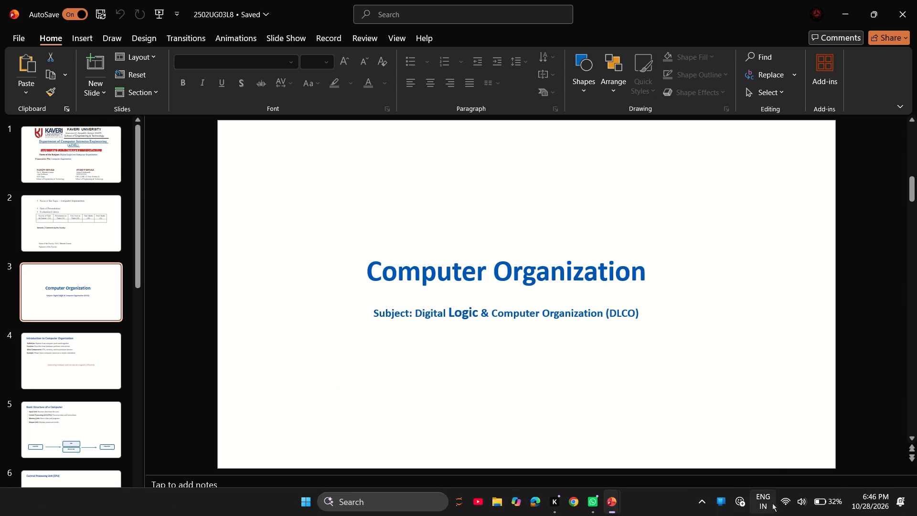
Play the slide show from the Computer Organization title slide, advance one slide and exit the show.
{"action": "left_click", "coordinate": [783, 506]}
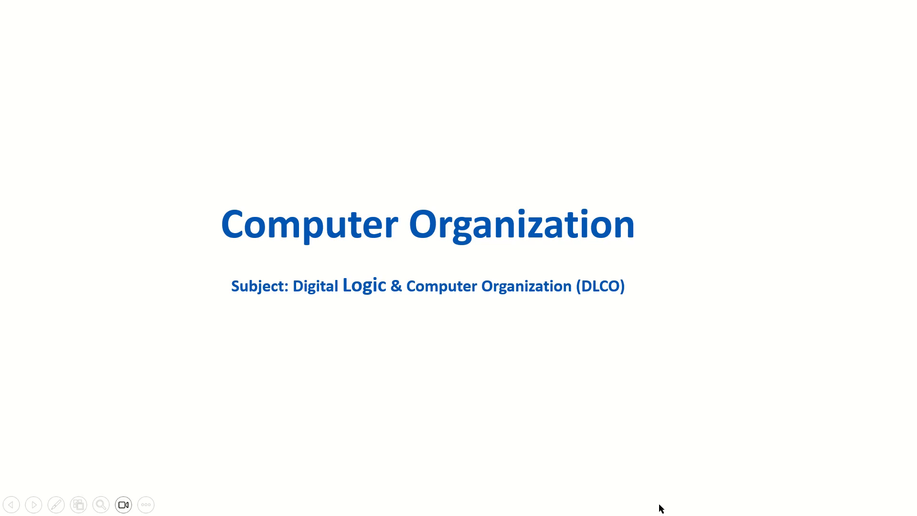
{"action": "left_click", "coordinate": [229, 218]}
{"action": "key", "text": "Escape"}
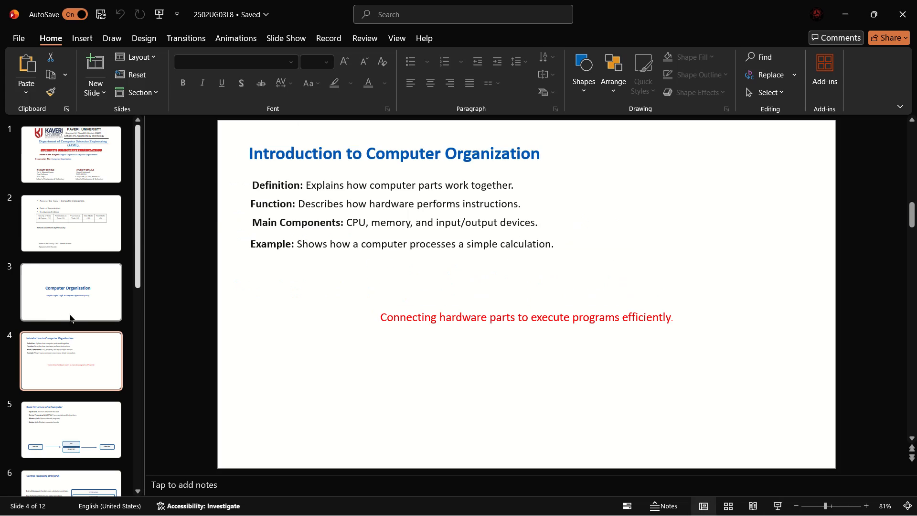
Set the font size of the whole Definition line on the Introduction to Computer Organization slide to 20.
{"action": "left_click", "coordinate": [59, 338]}
{"action": "left_click", "coordinate": [265, 187]}
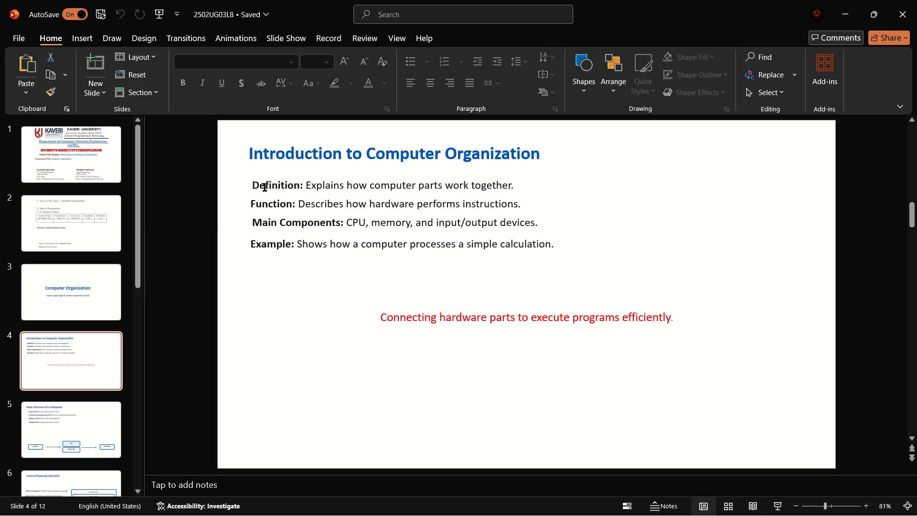
{"action": "key", "text": "ctrl+a"}
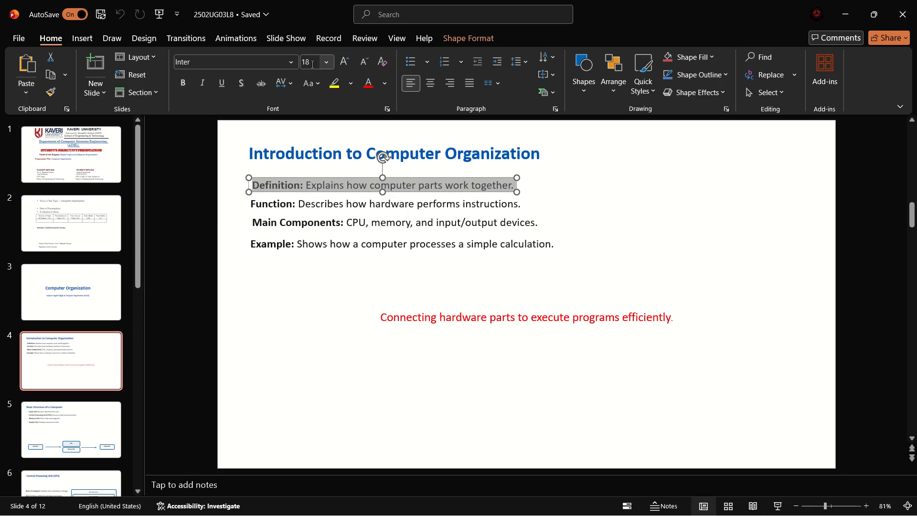
{"action": "left_click", "coordinate": [310, 64]}
{"action": "type", "text": "20"}
Set the font size of the Function line on the Introduction to Computer Organization slide to 20.
{"action": "left_click", "coordinate": [305, 201]}
{"action": "key", "text": "ctrl+a"}
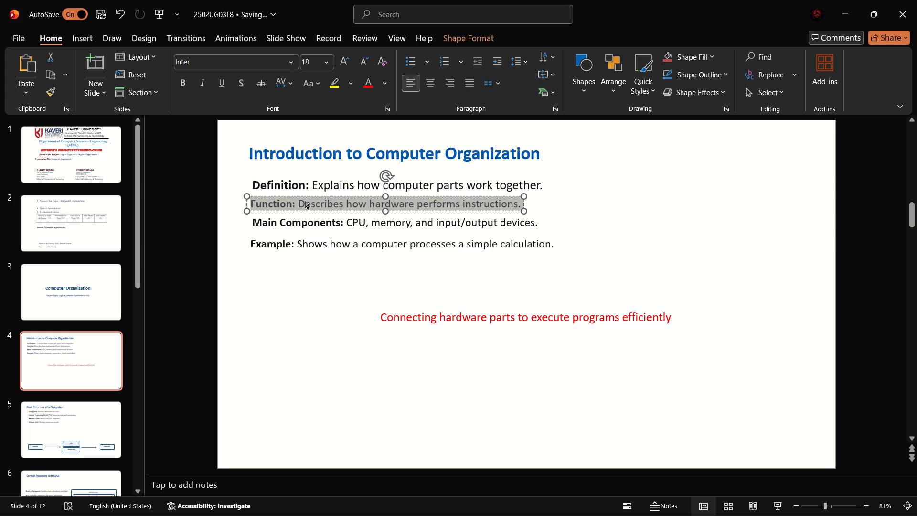
{"action": "left_click", "coordinate": [313, 63]}
{"action": "type", "text": "20"}
{"action": "key", "text": "Return"}
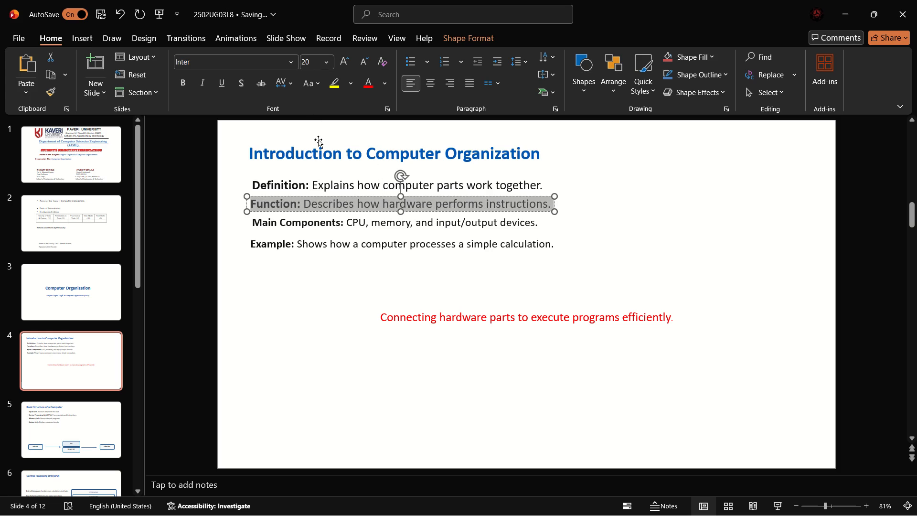
Set the font size of the Main Components line on the Introduction to Computer Organization slide to 20.
{"action": "left_click", "coordinate": [334, 229]}
{"action": "key", "text": "ctrl+a"}
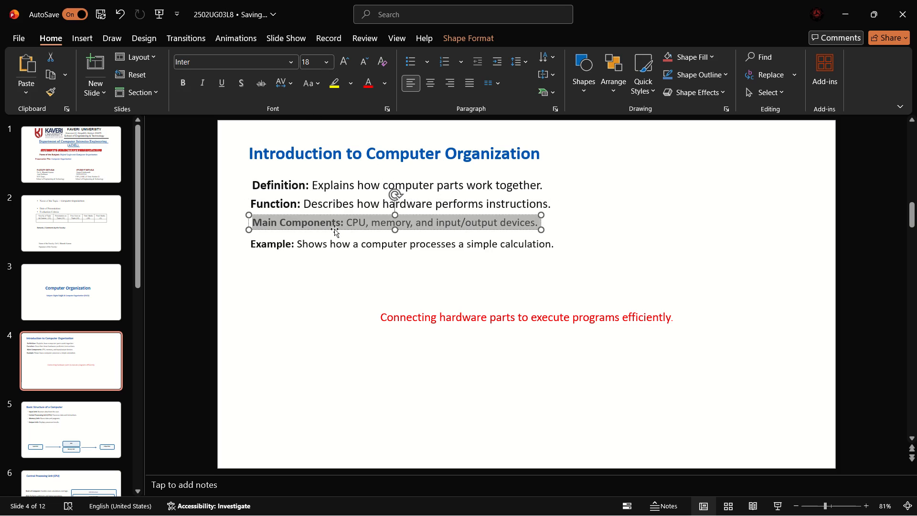
{"action": "left_click", "coordinate": [315, 60]}
{"action": "type", "text": "20"}
{"action": "key", "text": "Return"}
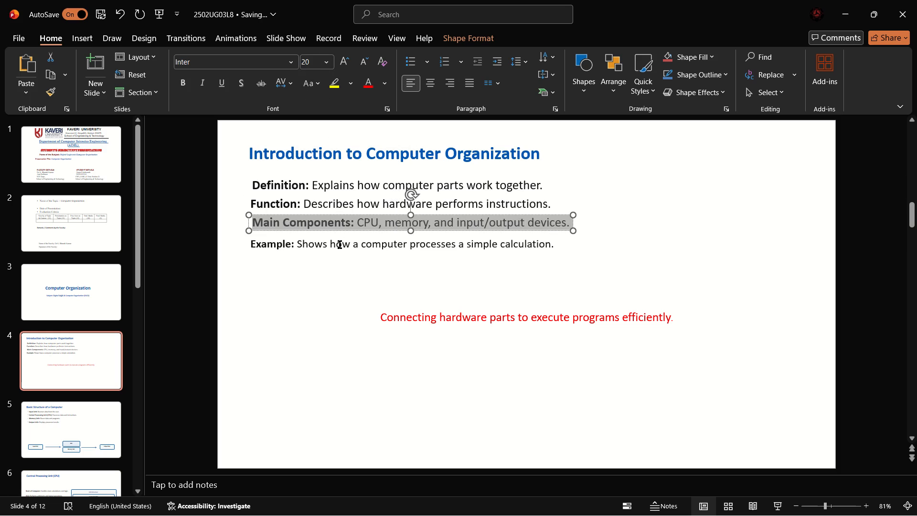
Set the Example line's font size to 20 and widen its text box so the sentence fits on one line.
{"action": "left_click", "coordinate": [340, 245]}
{"action": "key", "text": "ctrl+a"}
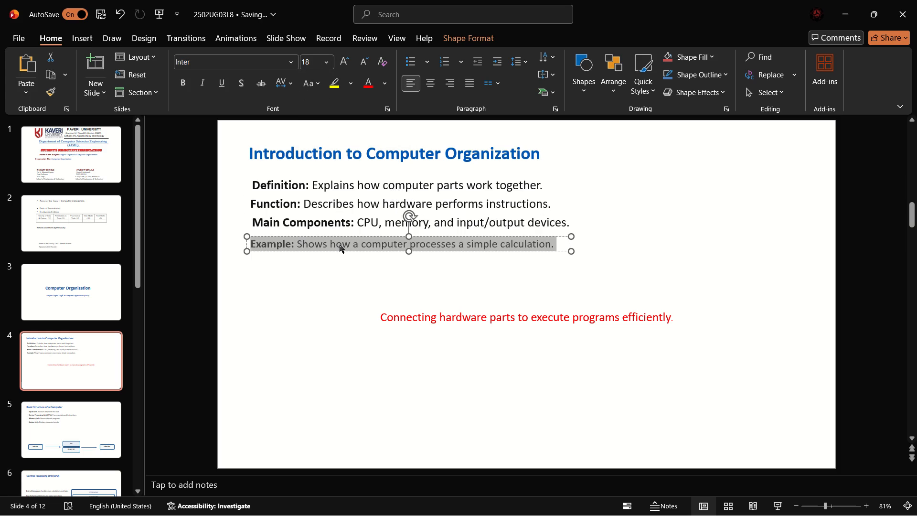
{"action": "left_click", "coordinate": [312, 58]}
{"action": "type", "text": "20"}
{"action": "key", "text": "Return"}
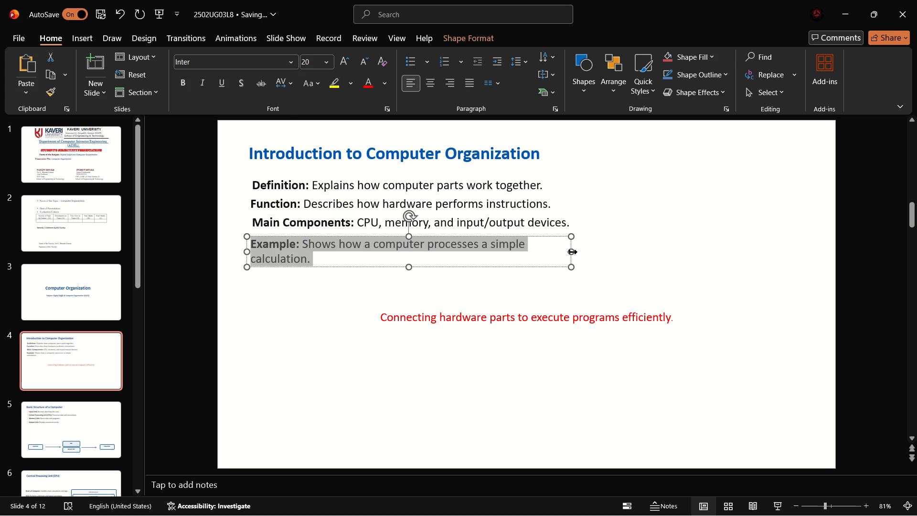
{"action": "left_click_drag", "start_coordinate": [572, 252], "coordinate": [605, 249]}
Set the font size of the word "execute" in the red sentence on the Introduction slide to 22.
{"action": "left_click", "coordinate": [554, 319]}
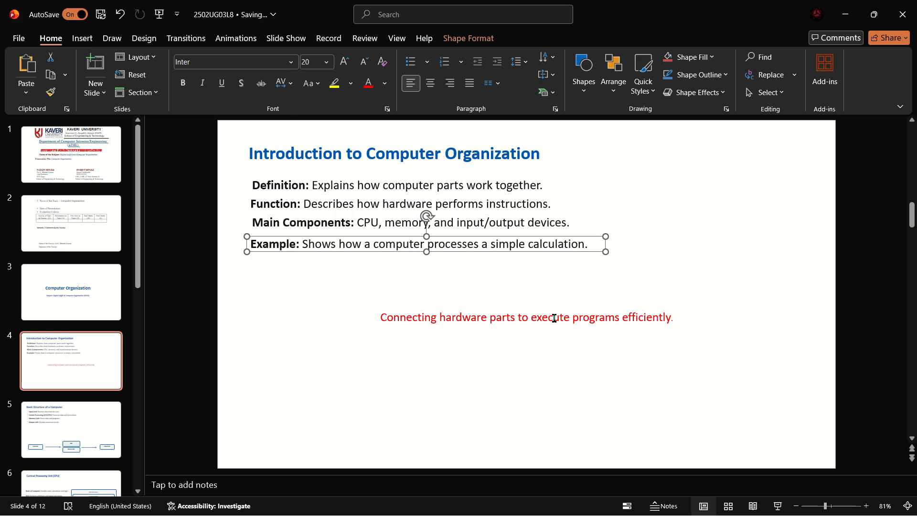
{"action": "left_click", "coordinate": [309, 56]}
{"action": "left_click", "coordinate": [314, 63]}
{"action": "type", "text": "22"}
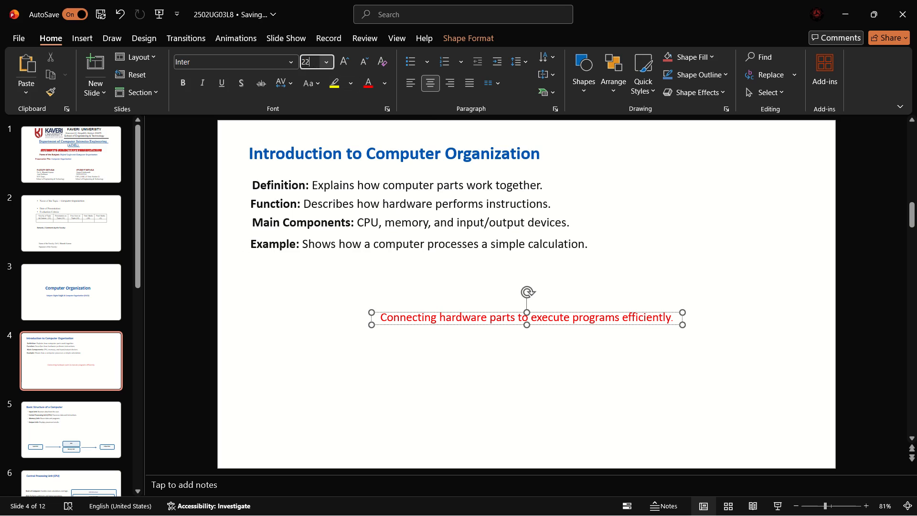
{"action": "key", "text": "Return"}
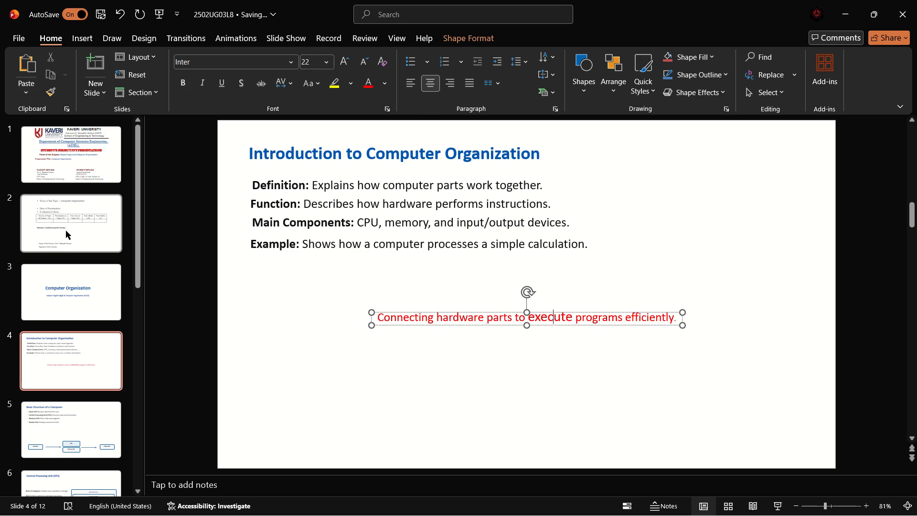
Set the font size of the Input Unit bullet on the Basic Structure of a Computer slide to 20.
{"action": "left_click", "coordinate": [82, 413]}
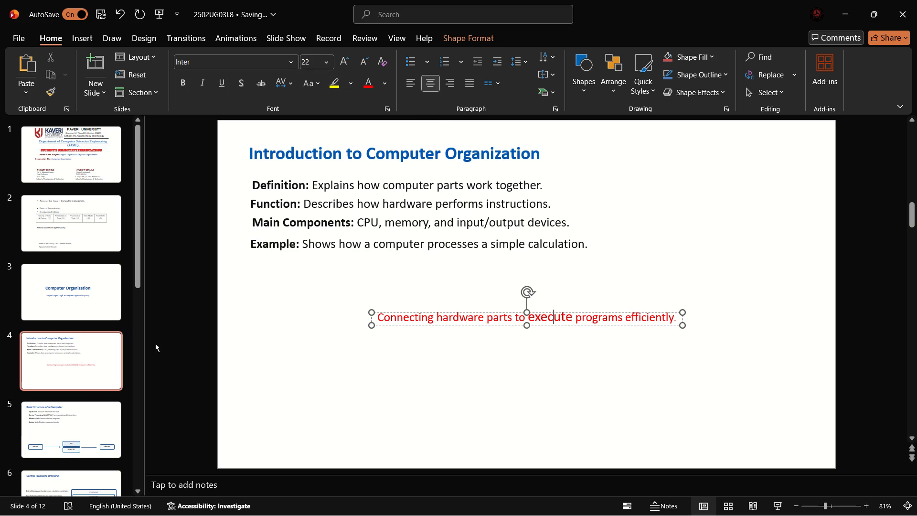
{"action": "left_click", "coordinate": [76, 439]}
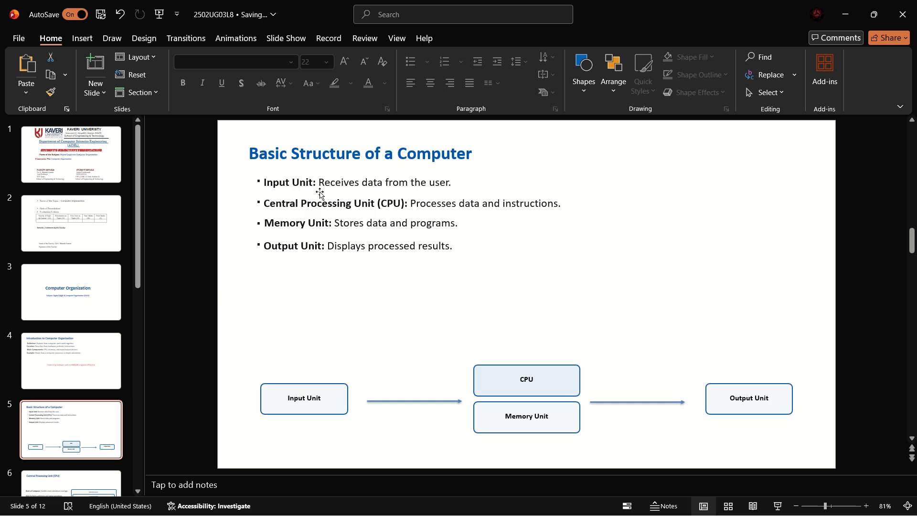
{"action": "left_click", "coordinate": [318, 189]}
{"action": "double_click", "coordinate": [318, 189]}
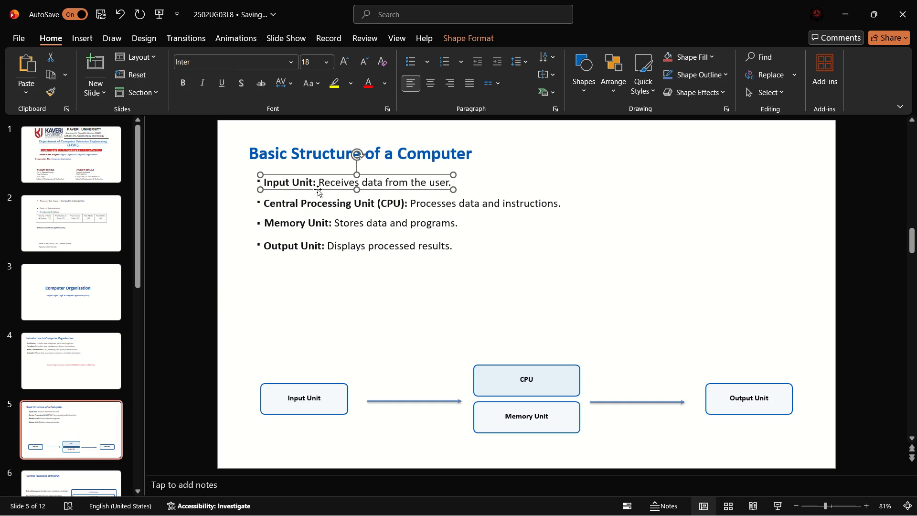
{"action": "double_click", "coordinate": [318, 182]}
{"action": "key", "text": "ctrl+a"}
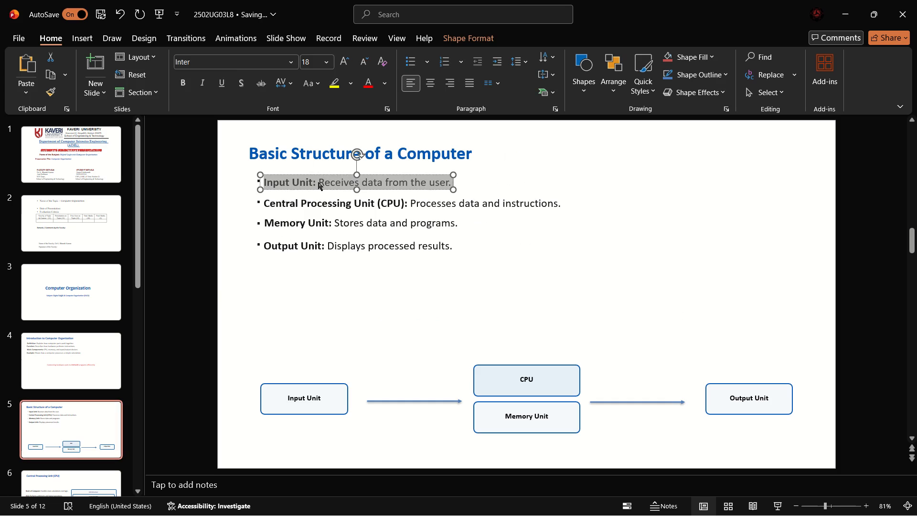
{"action": "left_click", "coordinate": [310, 61]}
{"action": "type", "text": "20"}
{"action": "key", "text": "Return"}
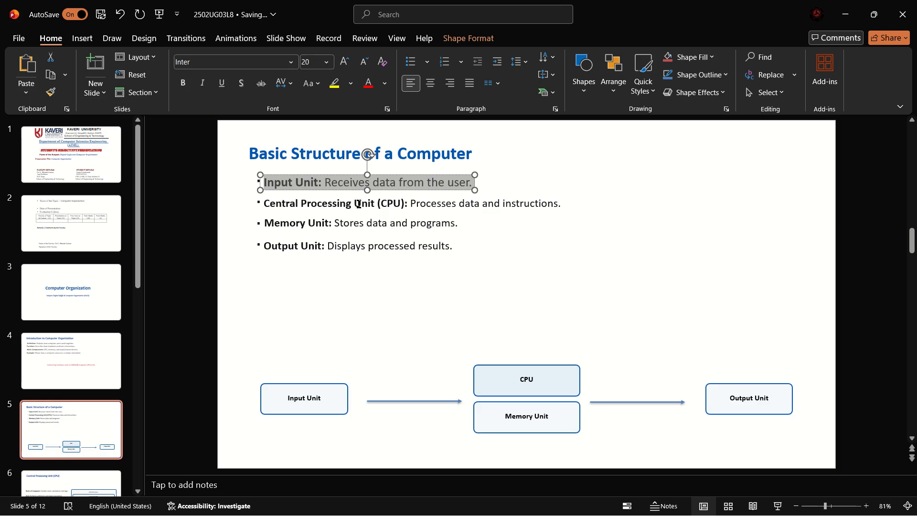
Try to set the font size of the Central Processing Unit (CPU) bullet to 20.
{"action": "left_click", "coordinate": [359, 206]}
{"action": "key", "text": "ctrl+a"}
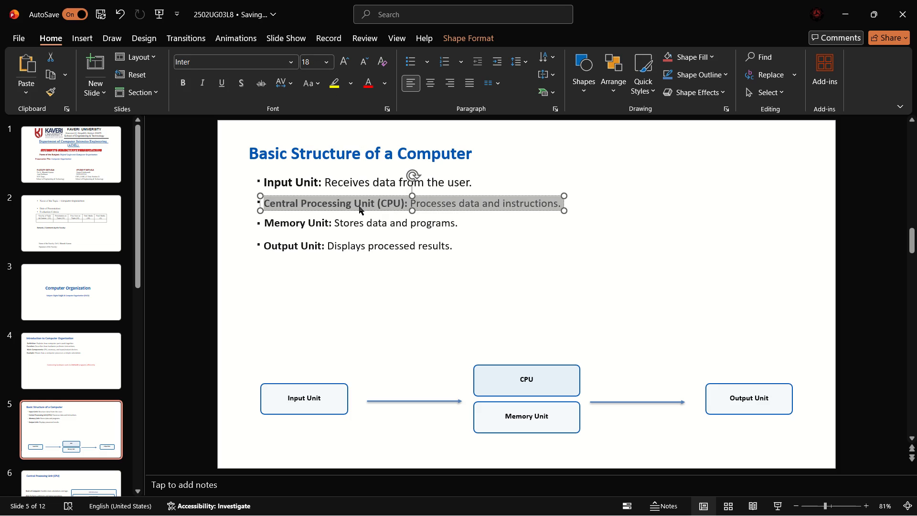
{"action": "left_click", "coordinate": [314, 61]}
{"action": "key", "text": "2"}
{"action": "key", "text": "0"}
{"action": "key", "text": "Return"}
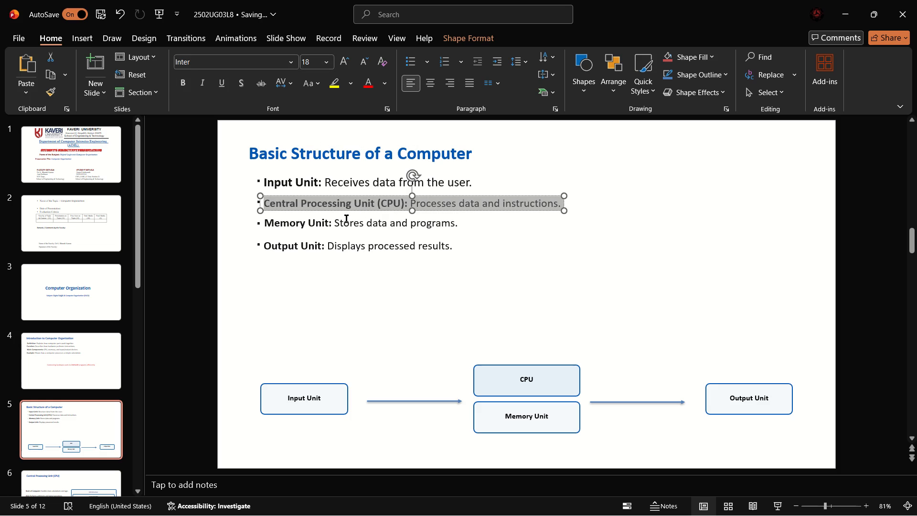
Set the font size of the Memory Unit bullet on the Basic Structure of a Computer slide to 20.
{"action": "left_click", "coordinate": [349, 226]}
{"action": "key", "text": "ctrl+a"}
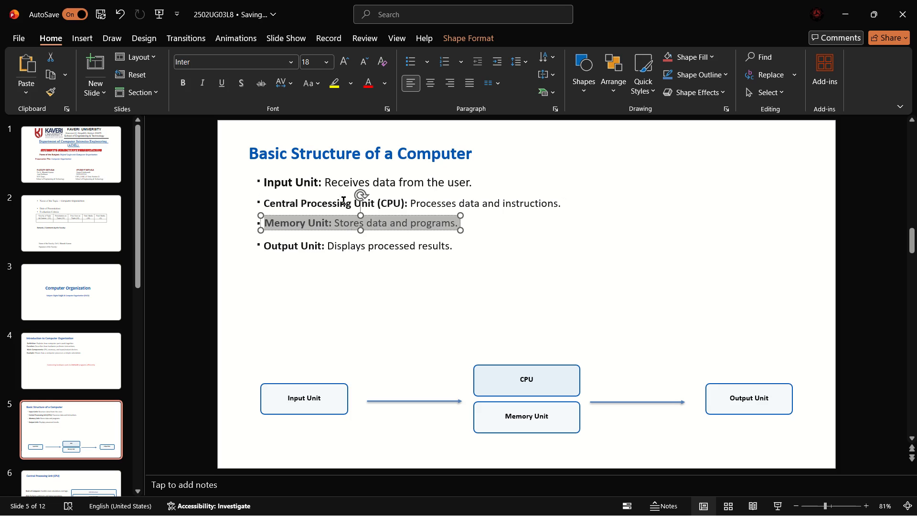
{"action": "left_click", "coordinate": [316, 64]}
{"action": "type", "text": "20"}
{"action": "key", "text": "Return"}
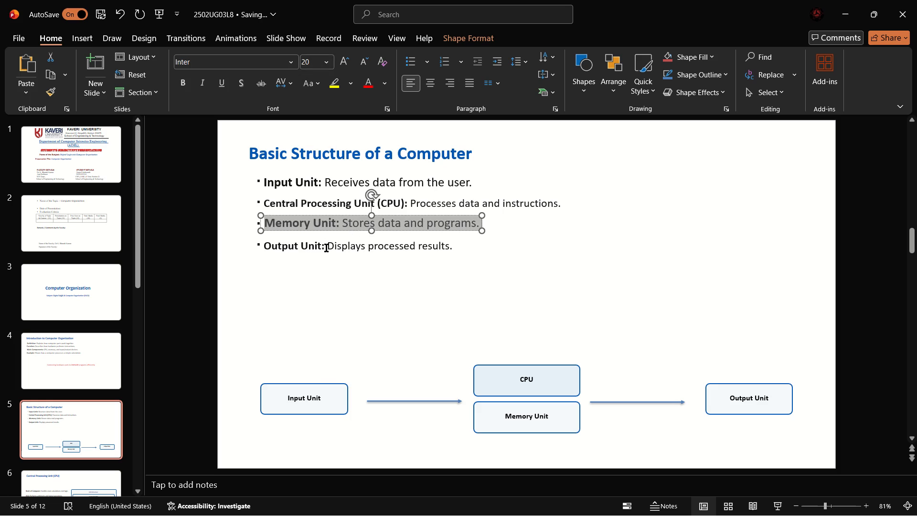
Set the font size of the Output Unit bullet on the Basic Structure of a Computer slide to 20.
{"action": "left_click", "coordinate": [326, 248]}
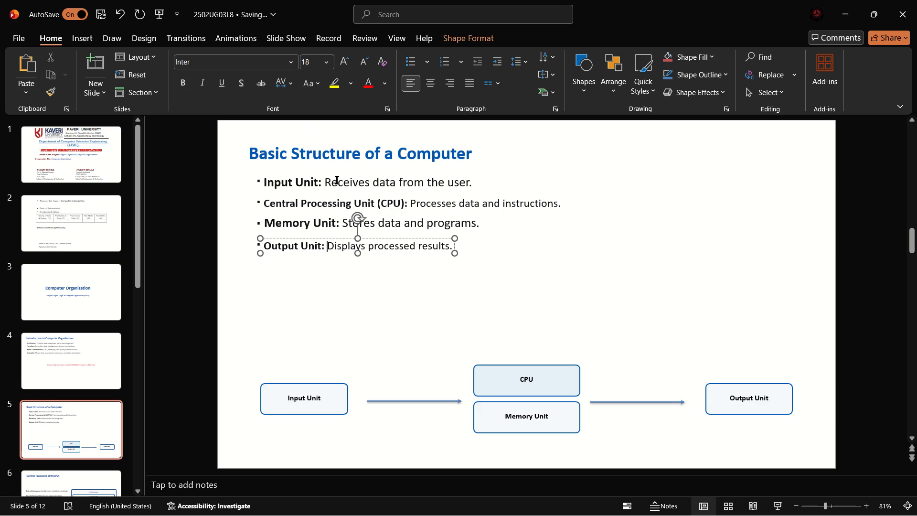
{"action": "key", "text": "ctrl+a"}
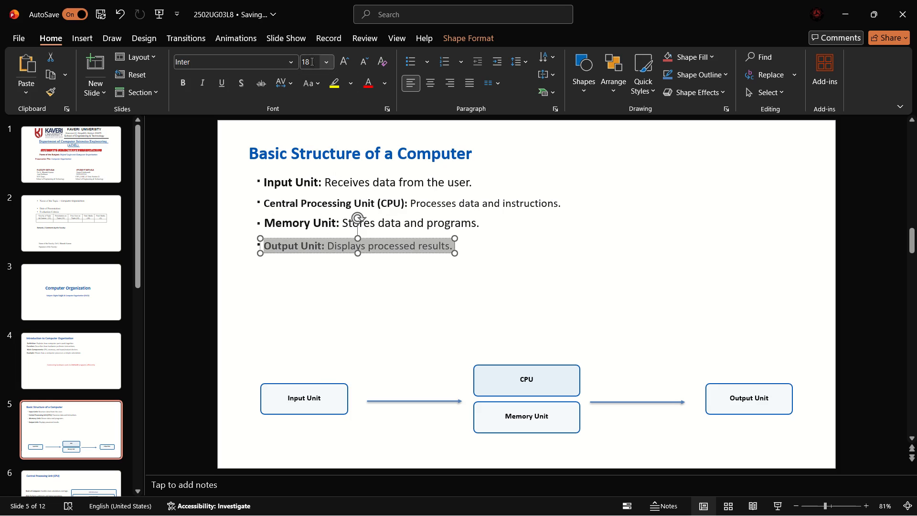
{"action": "left_click", "coordinate": [312, 62]}
{"action": "type", "text": "20"}
{"action": "key", "text": "Return"}
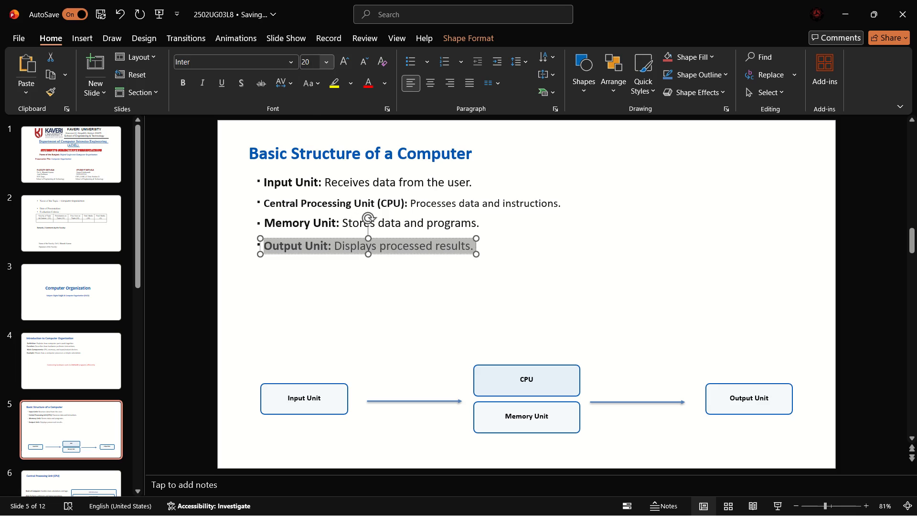
Move the Input Unit box and its label toward the CPU until the box meets the start of its arrow.
{"action": "left_click", "coordinate": [306, 396]}
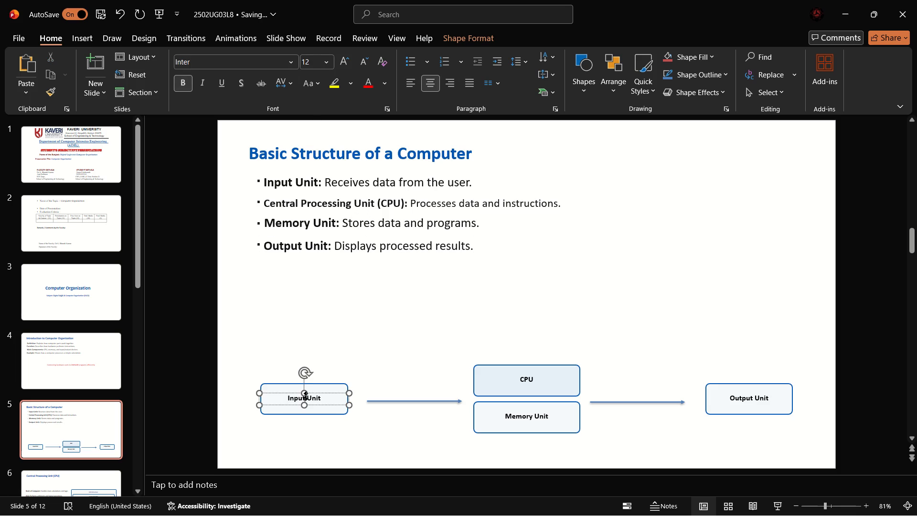
{"action": "left_click", "coordinate": [334, 385]}
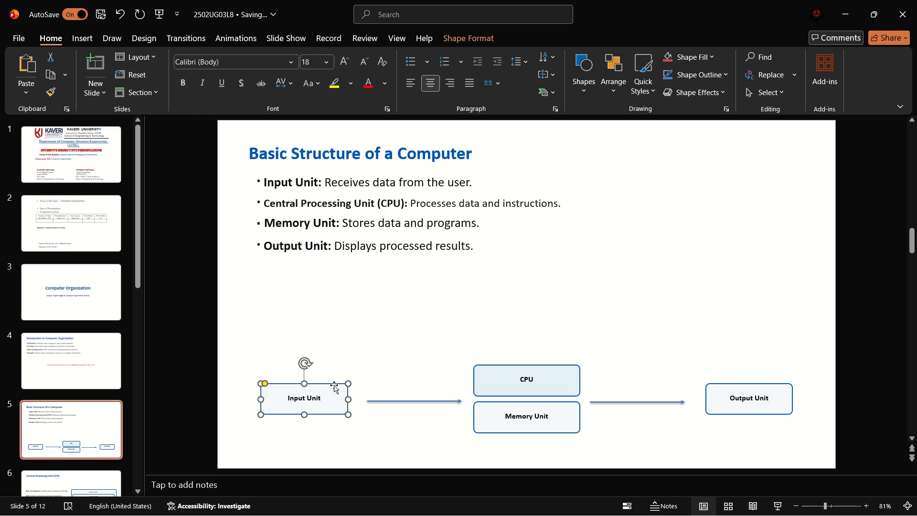
{"action": "left_click_drag", "start_coordinate": [334, 385], "coordinate": [351, 385]}
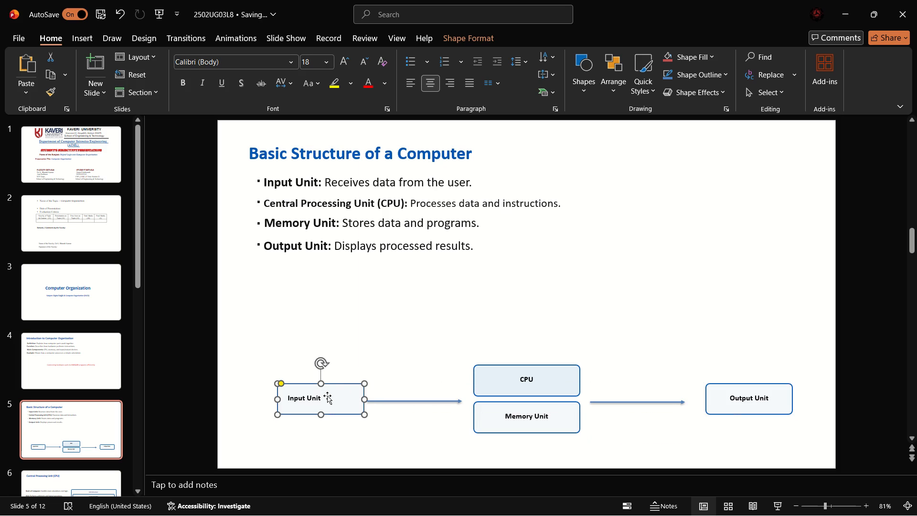
{"action": "left_click", "coordinate": [322, 398]}
{"action": "left_click_drag", "start_coordinate": [322, 398], "coordinate": [336, 398]}
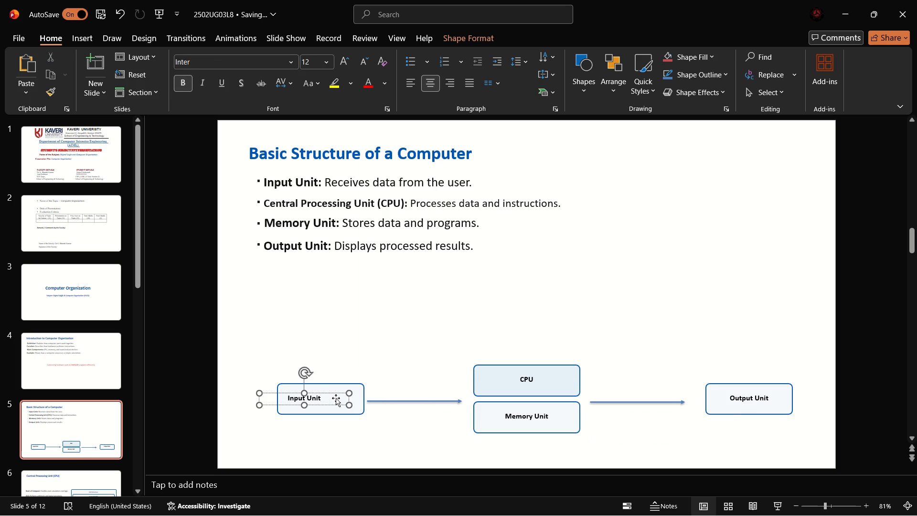
{"action": "left_click_drag", "start_coordinate": [336, 398], "coordinate": [351, 398]}
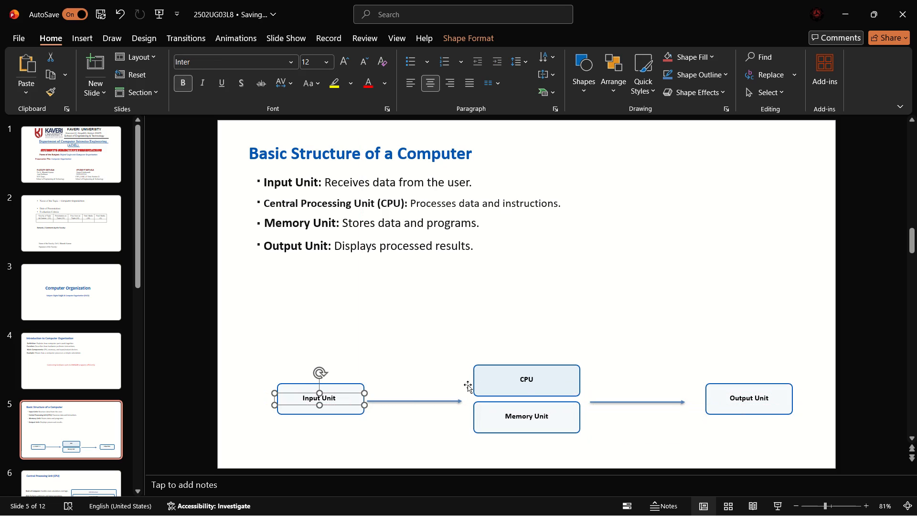
Move the Output Unit box and its label toward the CPU so the box meets the arrowhead and encloses the label.
{"action": "left_click", "coordinate": [523, 384]}
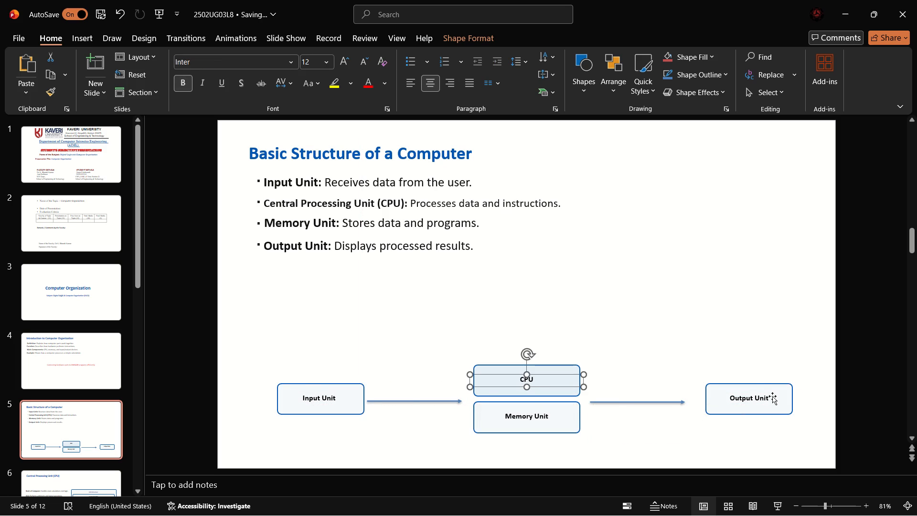
{"action": "left_click", "coordinate": [773, 396]}
{"action": "left_click_drag", "start_coordinate": [782, 386], "coordinate": [755, 388]}
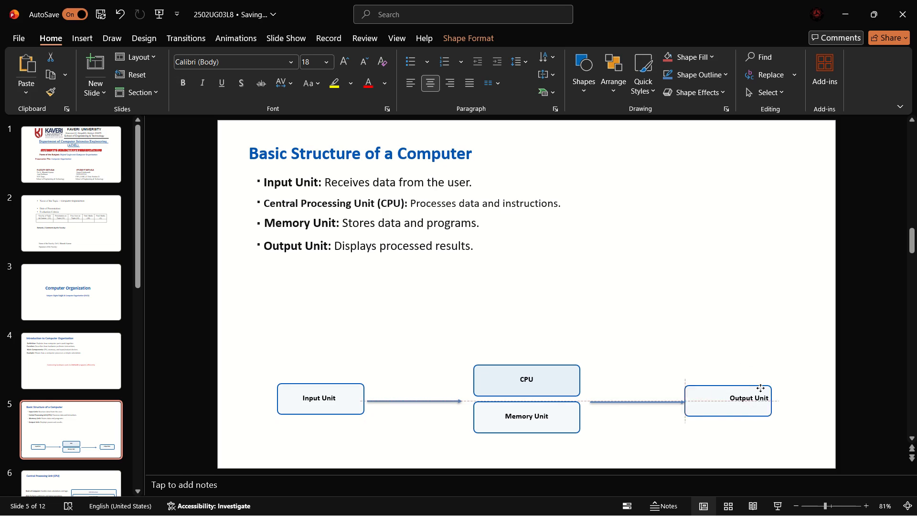
{"action": "left_click_drag", "start_coordinate": [755, 388], "coordinate": [762, 386]}
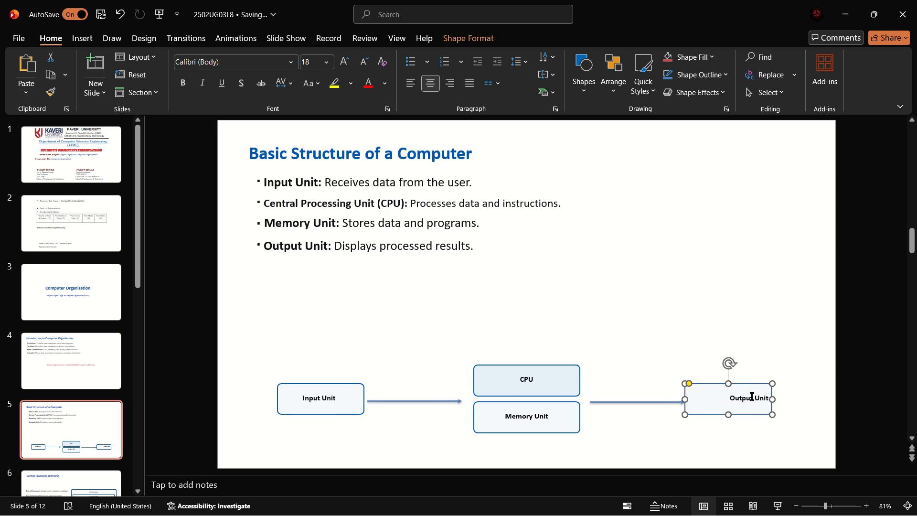
{"action": "left_click", "coordinate": [752, 397]}
{"action": "left_click_drag", "start_coordinate": [763, 392], "coordinate": [752, 392]}
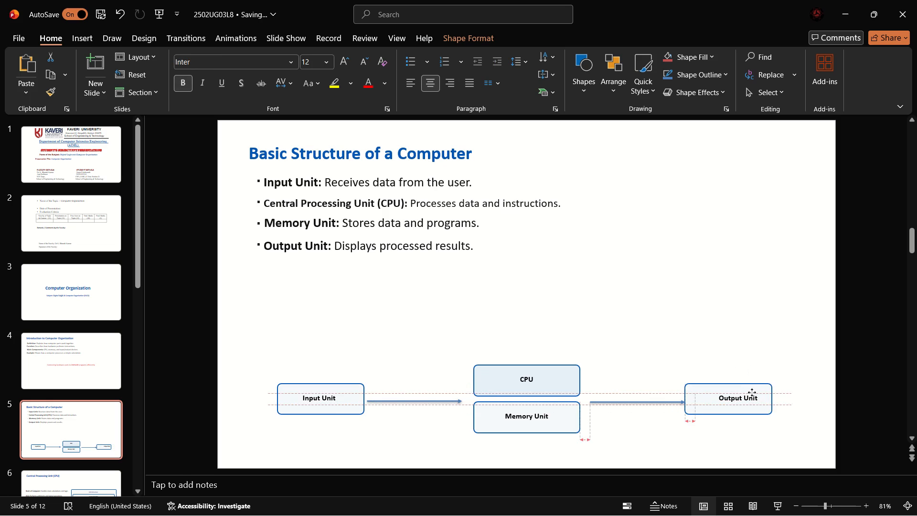
{"action": "left_click_drag", "start_coordinate": [752, 392], "coordinate": [743, 393]}
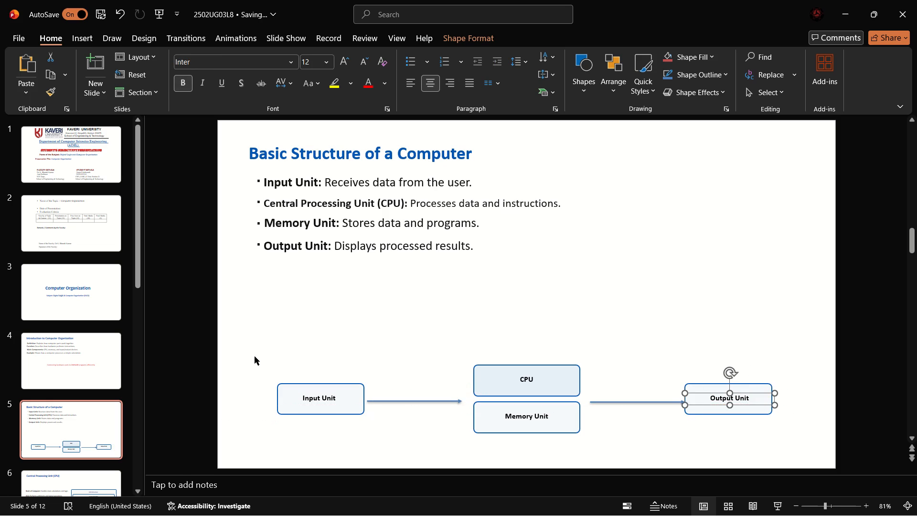
On the Central Processing Unit (CPU) slide, set the Brain of Computer text to size 20 and widen its box to fit one line.
{"action": "left_click", "coordinate": [77, 482]}
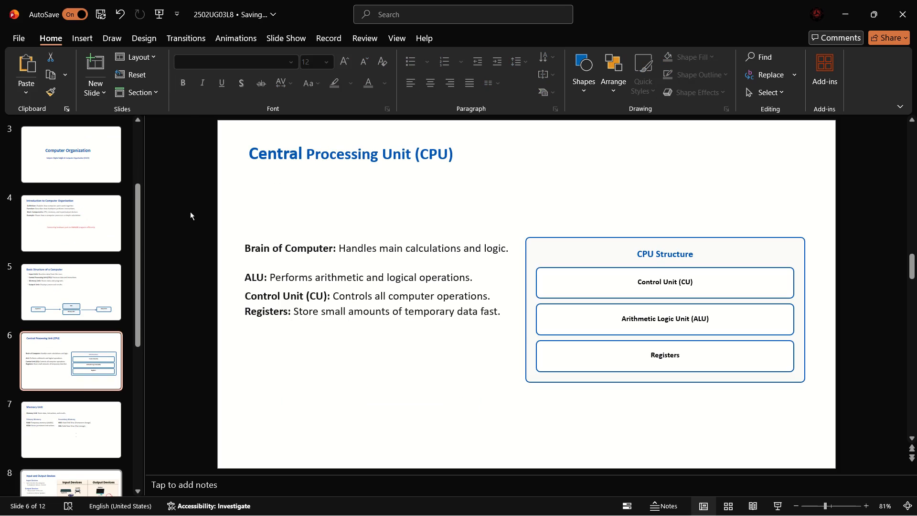
{"action": "left_click", "coordinate": [277, 246]}
{"action": "key", "text": "ctrl+a"}
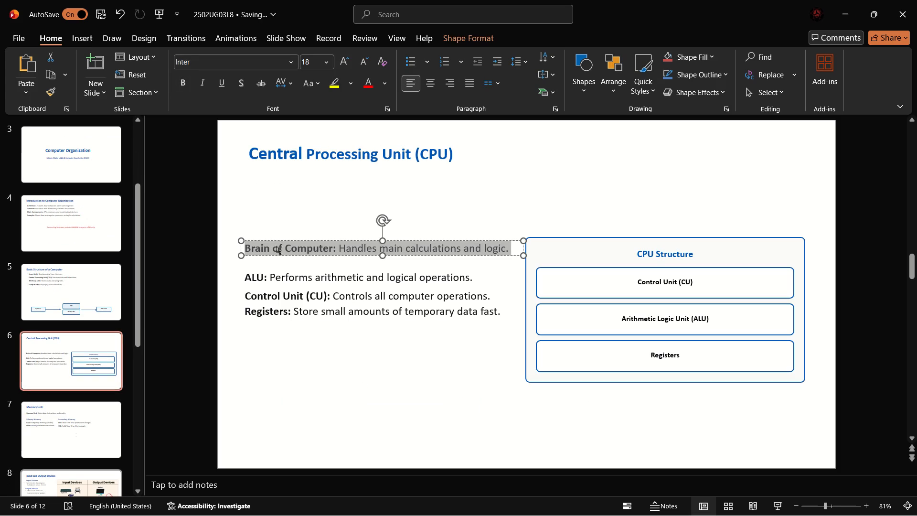
{"action": "left_click", "coordinate": [316, 67]}
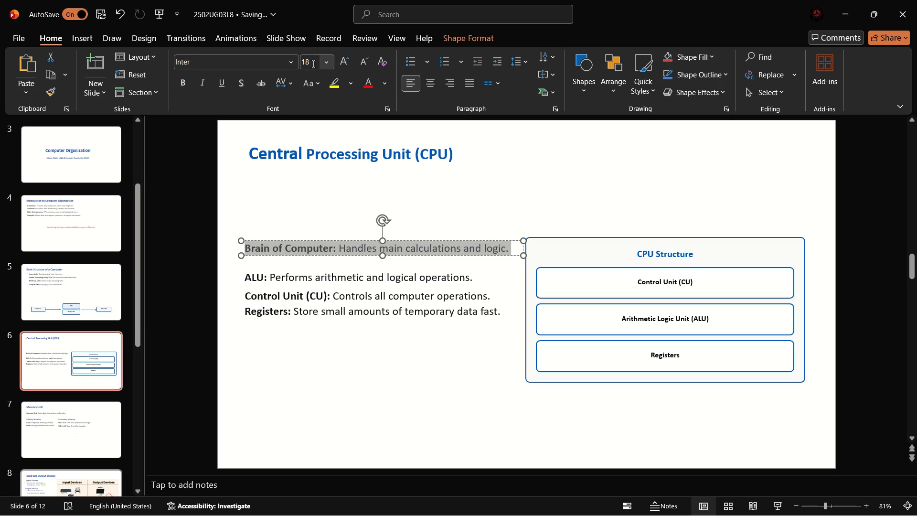
{"action": "left_click", "coordinate": [313, 64]}
{"action": "type", "text": "20"}
{"action": "key", "text": "Return"}
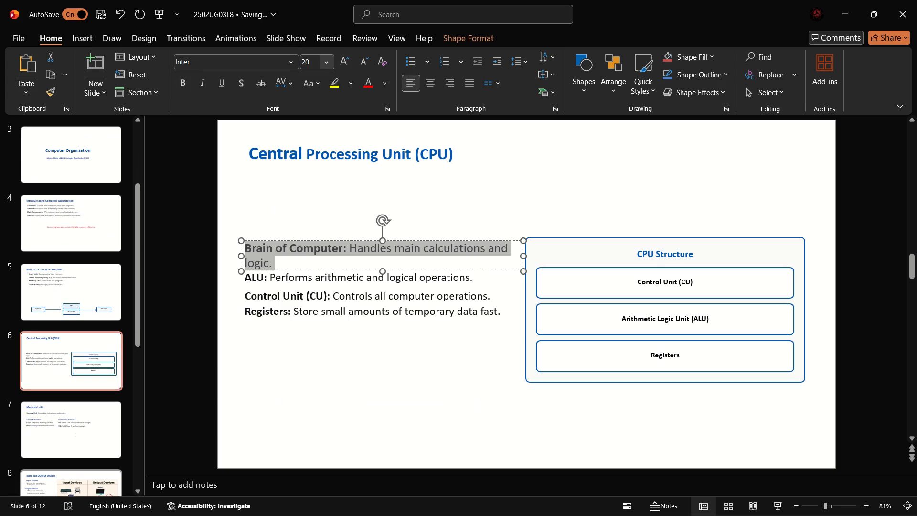
{"action": "left_click_drag", "start_coordinate": [525, 256], "coordinate": [531, 254]}
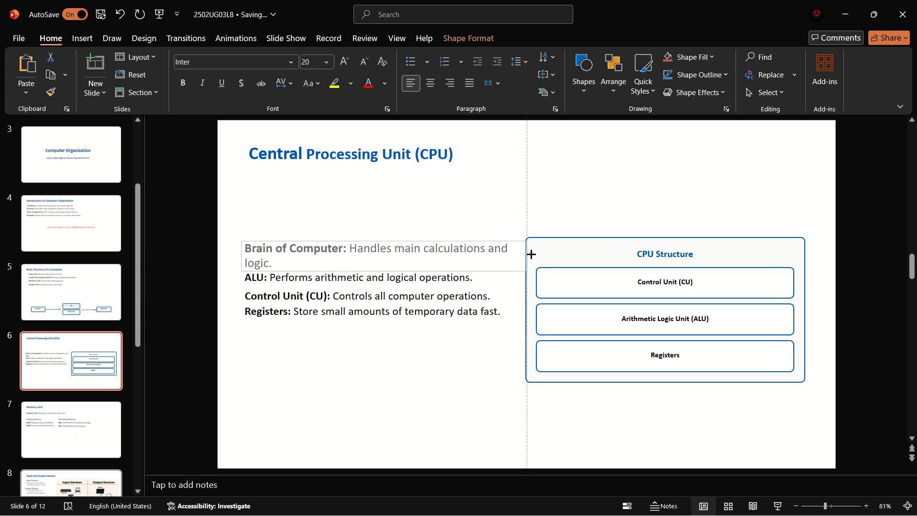
{"action": "left_click_drag", "start_coordinate": [531, 254], "coordinate": [532, 254]}
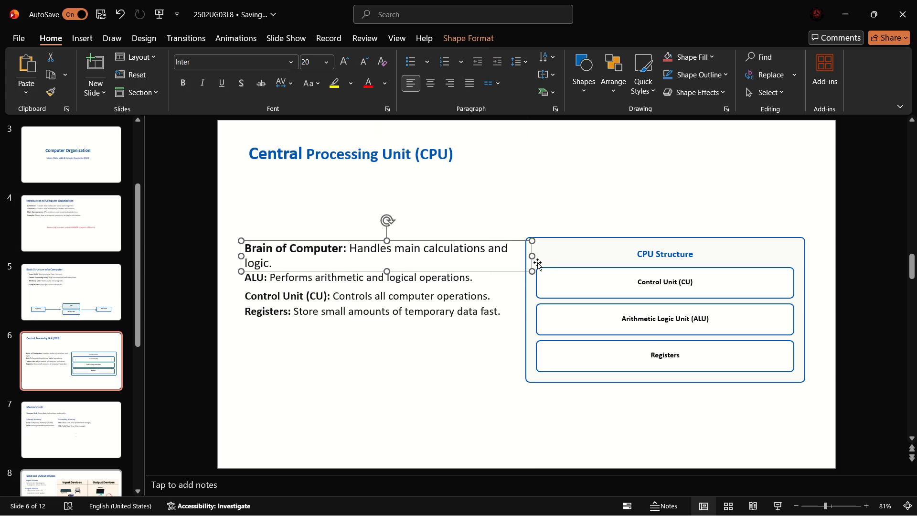
{"action": "left_click_drag", "start_coordinate": [534, 258], "coordinate": [545, 255]}
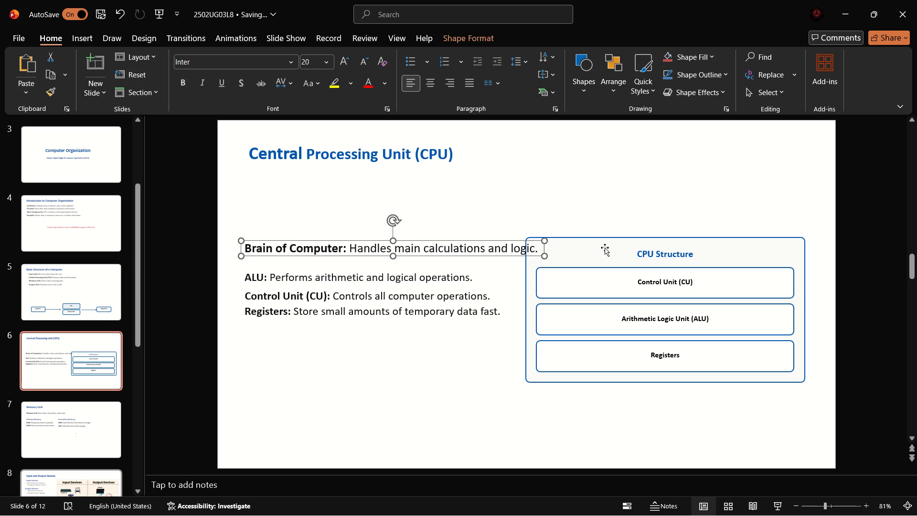
Shift the CPU Structure frame and its heading slightly right and up, clear of the Brain of Computer text.
{"action": "left_click", "coordinate": [606, 247]}
{"action": "left_click_drag", "start_coordinate": [605, 243], "coordinate": [619, 237]}
{"action": "left_click", "coordinate": [652, 255]}
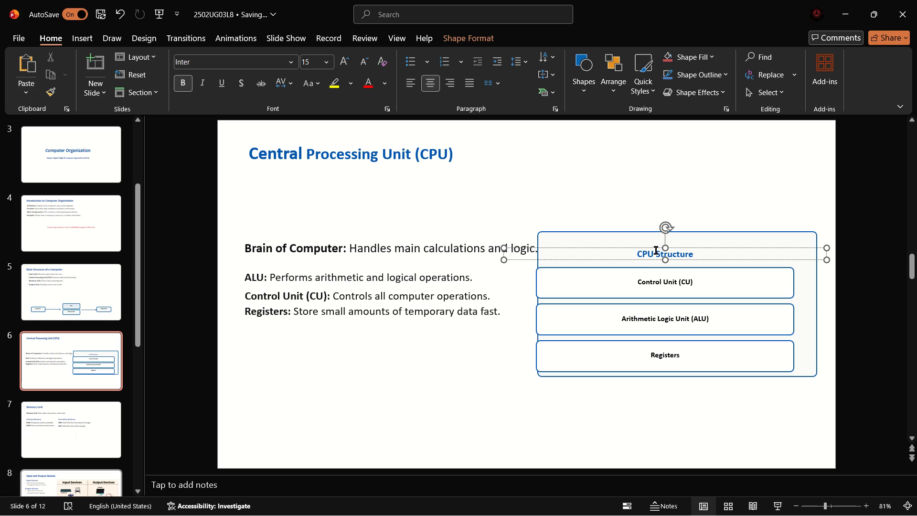
{"action": "left_click", "coordinate": [654, 250]}
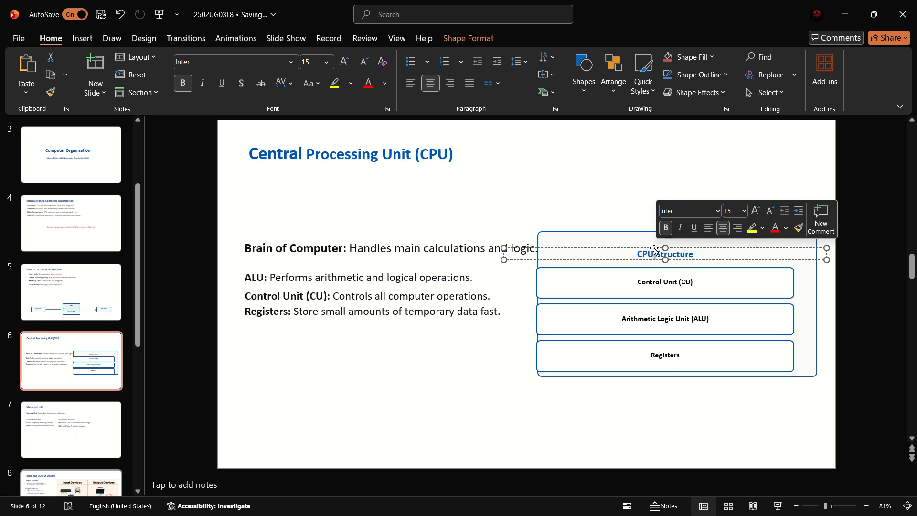
{"action": "left_click_drag", "start_coordinate": [650, 247], "coordinate": [663, 244]}
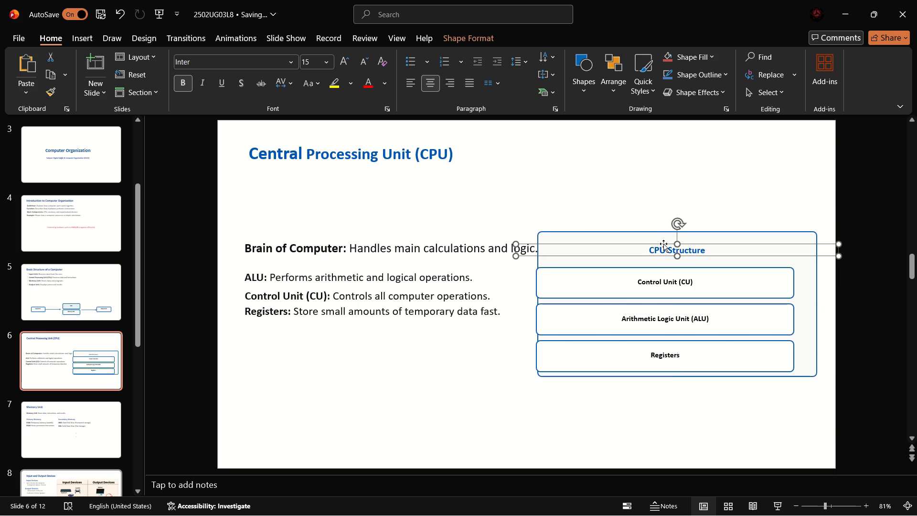
Shift the Control Unit, Arithmetic Logic Unit and Registers boxes, without their labels, to sit centred inside the moved CPU Structure frame.
{"action": "left_click", "coordinate": [658, 269]}
{"action": "left_click", "coordinate": [658, 269]}
{"action": "left_click_drag", "start_coordinate": [655, 268], "coordinate": [667, 264]}
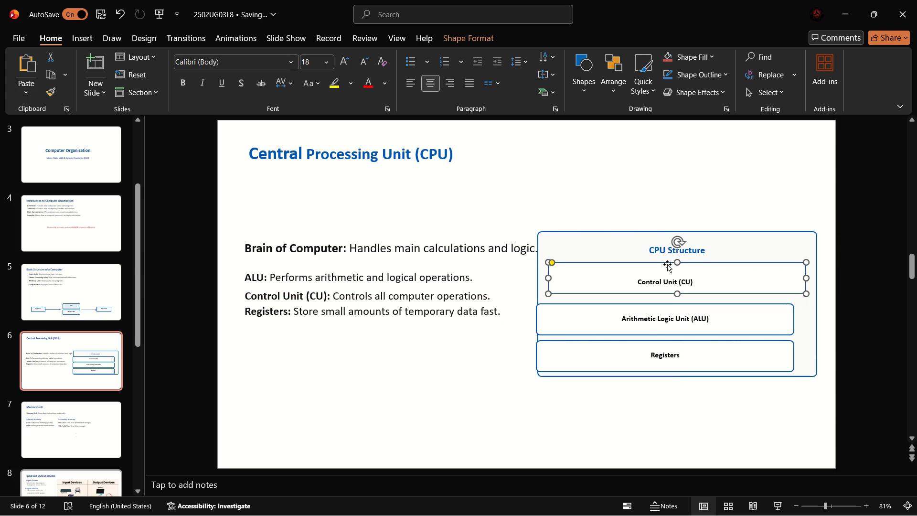
{"action": "left_click", "coordinate": [647, 336]}
{"action": "left_click", "coordinate": [649, 318]}
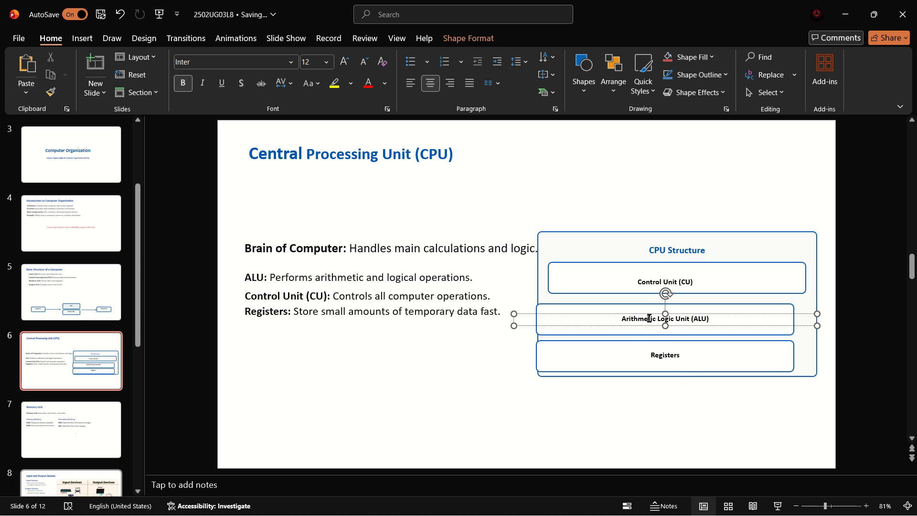
{"action": "left_click", "coordinate": [649, 312]}
{"action": "left_click", "coordinate": [651, 301]}
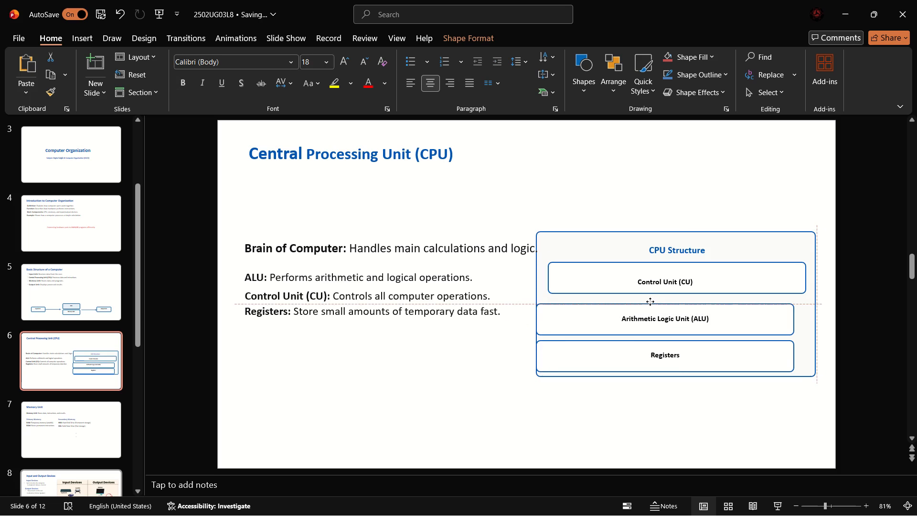
{"action": "left_click", "coordinate": [645, 307]}
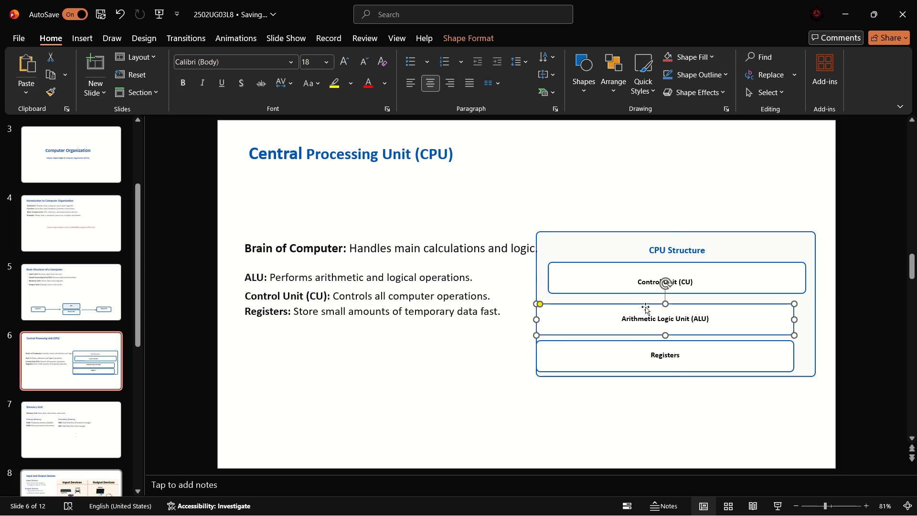
{"action": "left_click", "coordinate": [645, 307]}
{"action": "left_click_drag", "start_coordinate": [645, 307], "coordinate": [654, 305]}
{"action": "left_click_drag", "start_coordinate": [654, 305], "coordinate": [667, 302]}
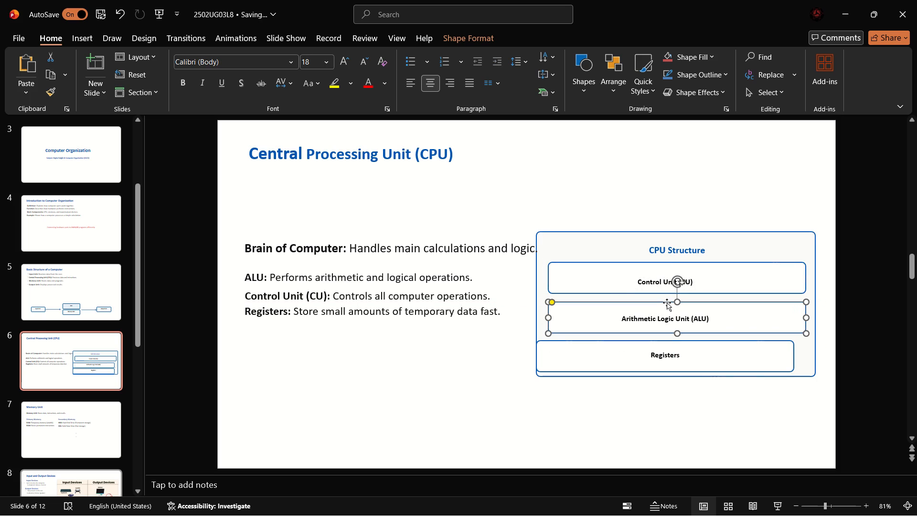
{"action": "left_click", "coordinate": [643, 344]}
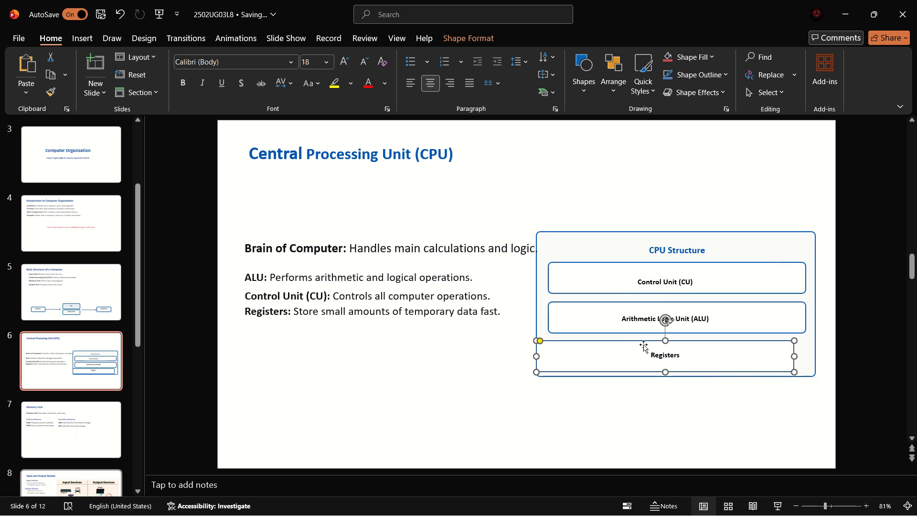
{"action": "left_click_drag", "start_coordinate": [644, 342], "coordinate": [658, 339]}
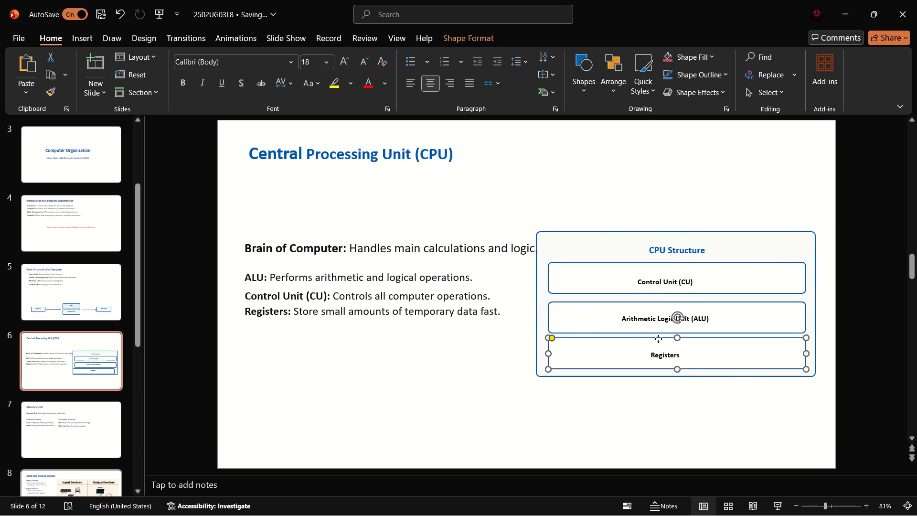
Set the font size of the Registers text to 20 and widen its text box to fit one line.
{"action": "left_click", "coordinate": [427, 305]}
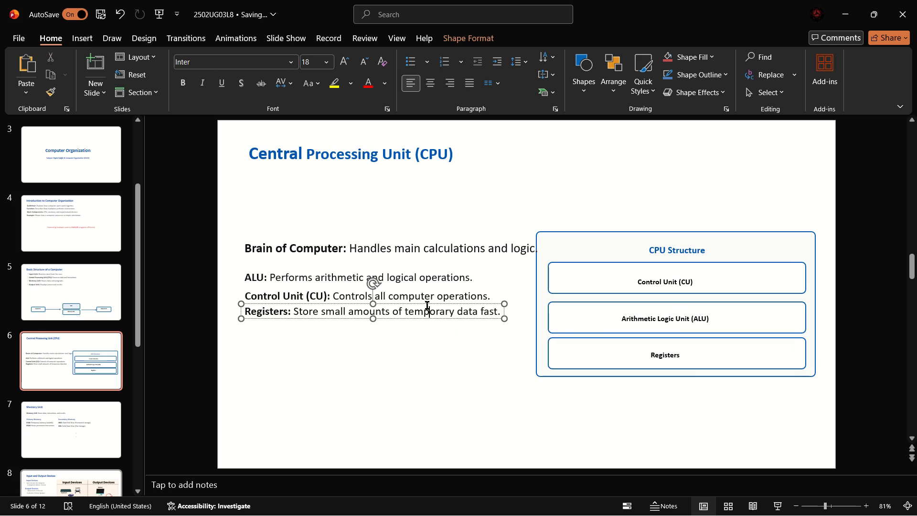
{"action": "key", "text": "ctrl+a"}
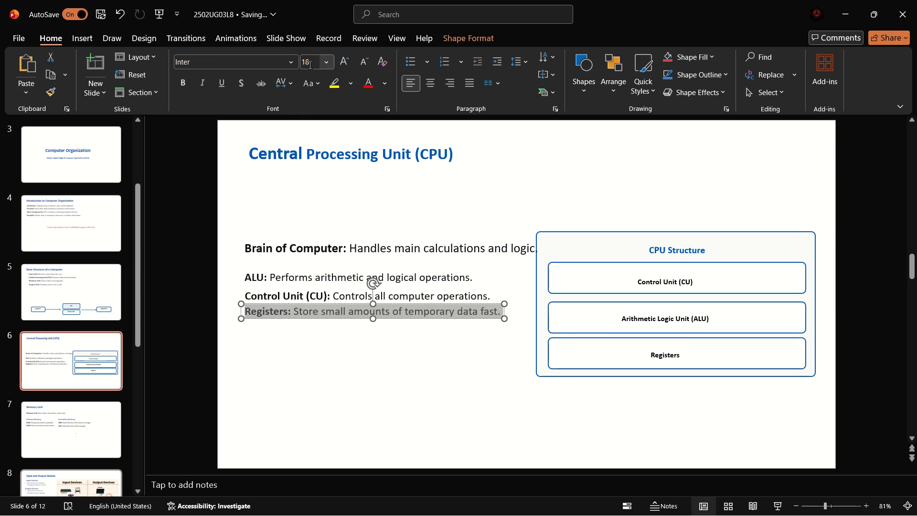
{"action": "left_click", "coordinate": [310, 59]}
{"action": "type", "text": "20"}
{"action": "key", "text": "Return"}
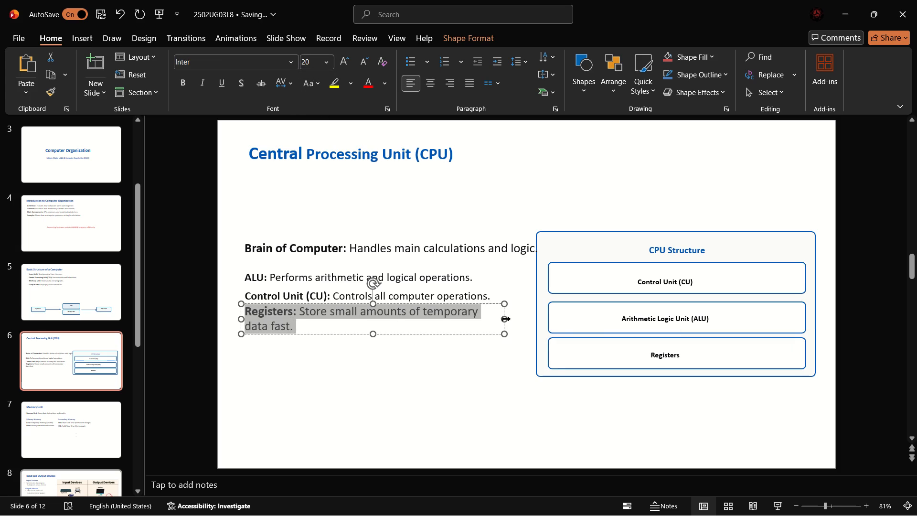
{"action": "left_click_drag", "start_coordinate": [504, 319], "coordinate": [515, 319]}
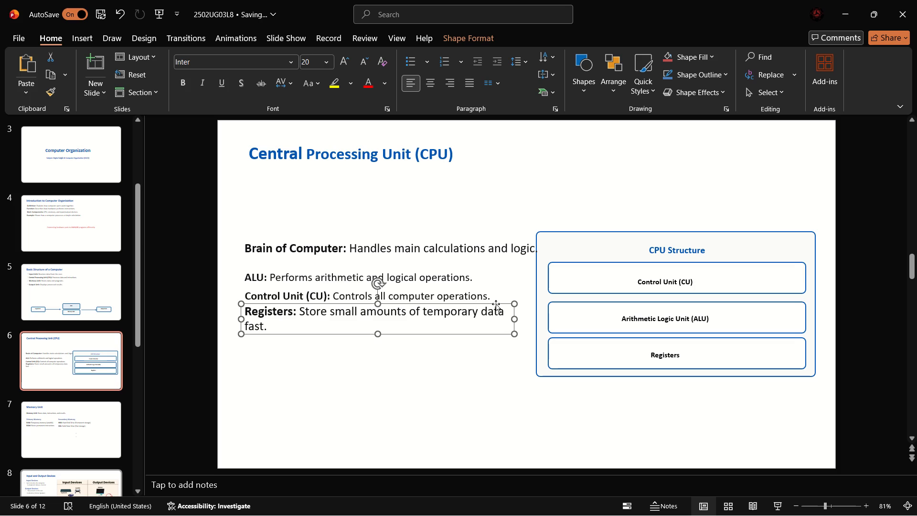
{"action": "left_click_drag", "start_coordinate": [515, 320], "coordinate": [531, 318]}
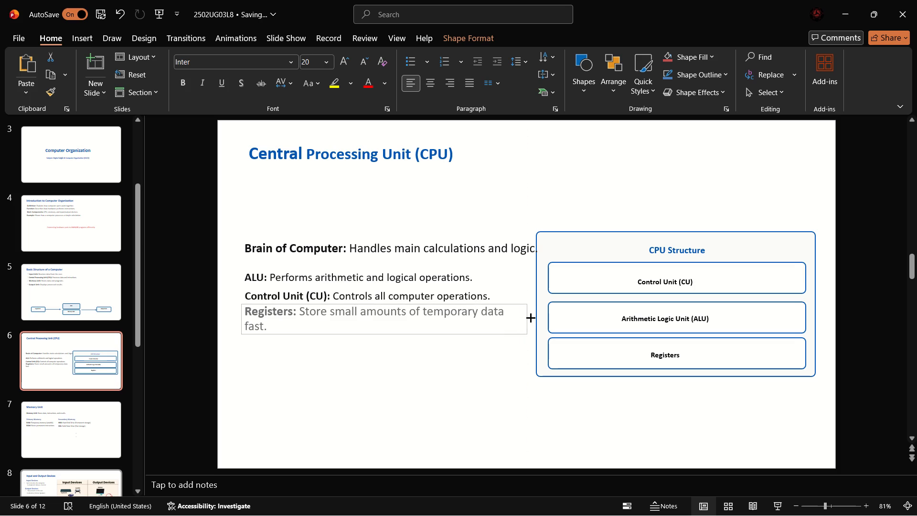
{"action": "left_click_drag", "start_coordinate": [531, 318], "coordinate": [532, 318]}
Set the font size of the Control Unit (CU) description text to 20.
{"action": "left_click", "coordinate": [463, 299]}
{"action": "key", "text": "ctrl+a"}
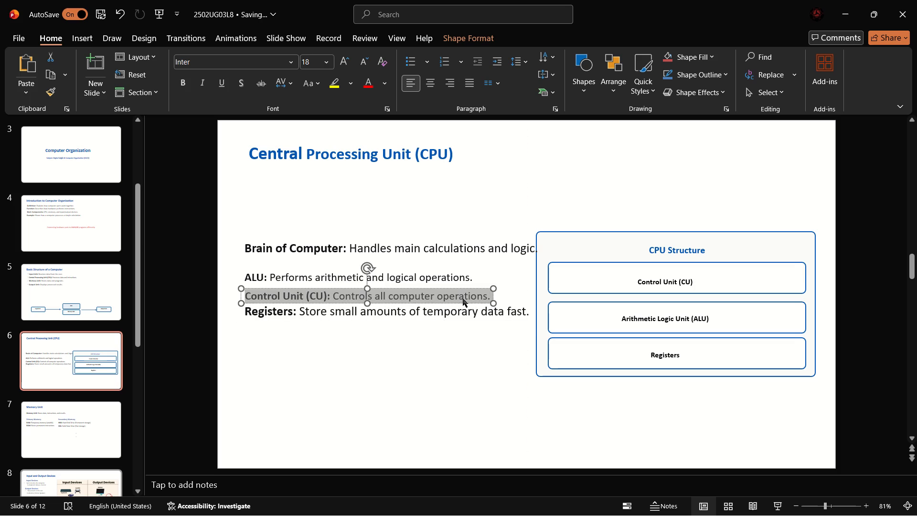
{"action": "left_click", "coordinate": [307, 63]}
{"action": "type", "text": "20"}
{"action": "key", "text": "Return"}
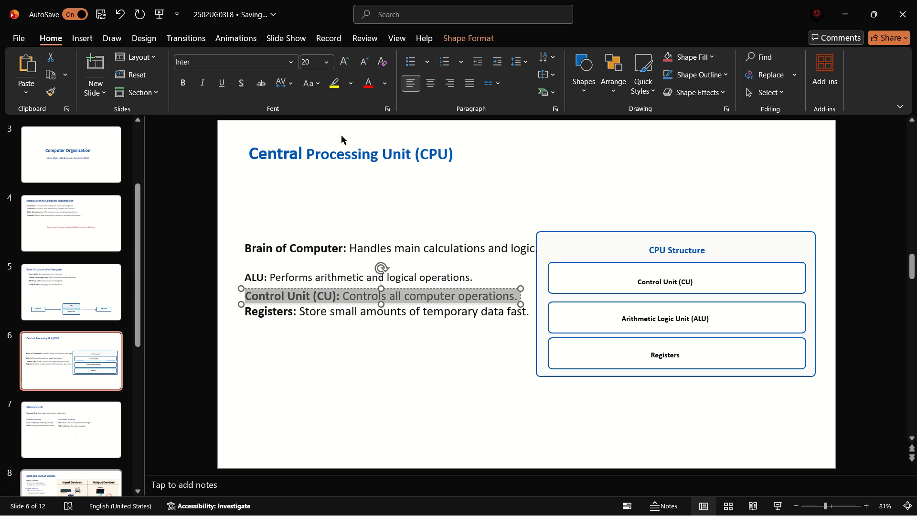
Set the font size of the ALU description text to 20.
{"action": "left_click", "coordinate": [327, 279]}
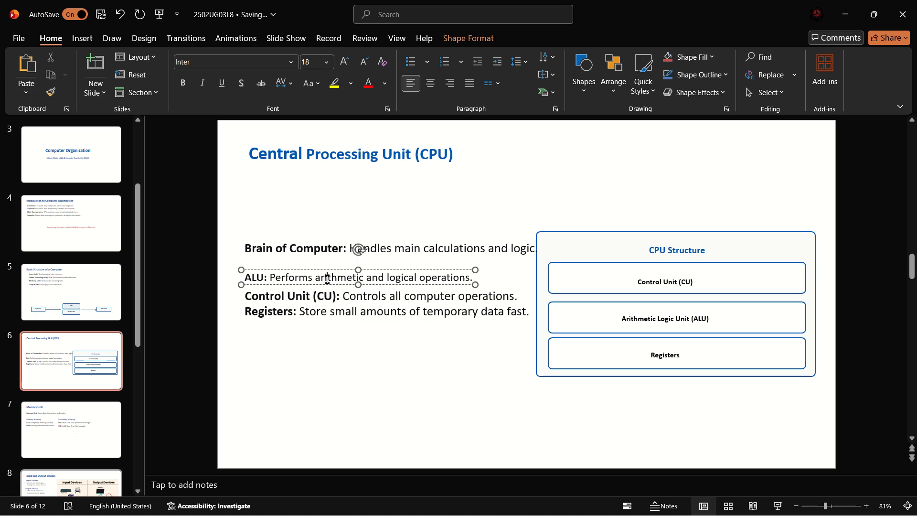
{"action": "key", "text": "ctrl+a"}
{"action": "left_click", "coordinate": [316, 62]}
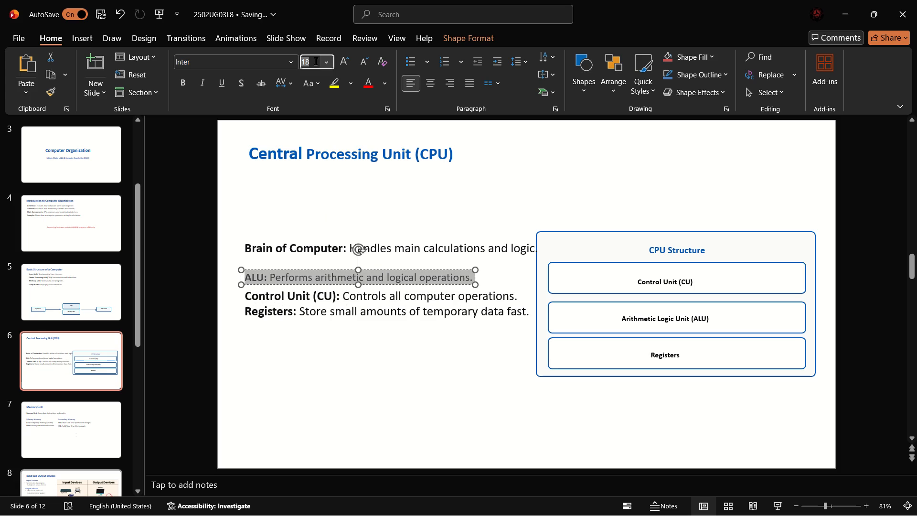
{"action": "type", "text": "20"}
{"action": "key", "text": "Return"}
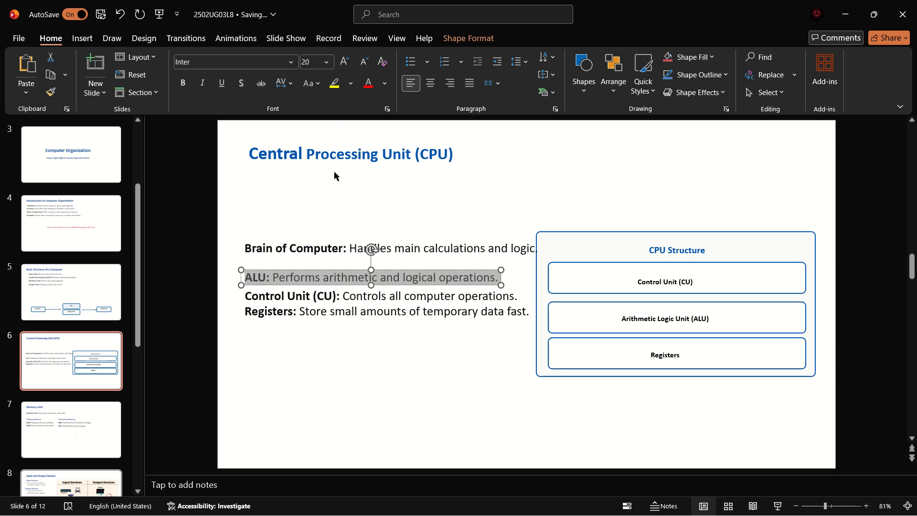
{"action": "left_click", "coordinate": [313, 361]}
Move the ALU, Control Unit (CU) and Registers lines up so they stack closely beneath the Brain of Computer line.
{"action": "left_click", "coordinate": [255, 273]}
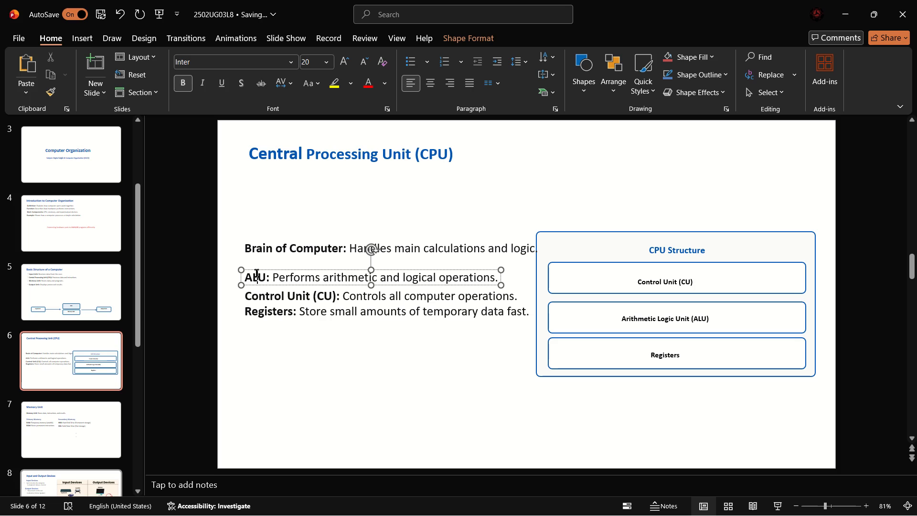
{"action": "left_click_drag", "start_coordinate": [270, 268], "coordinate": [272, 258]}
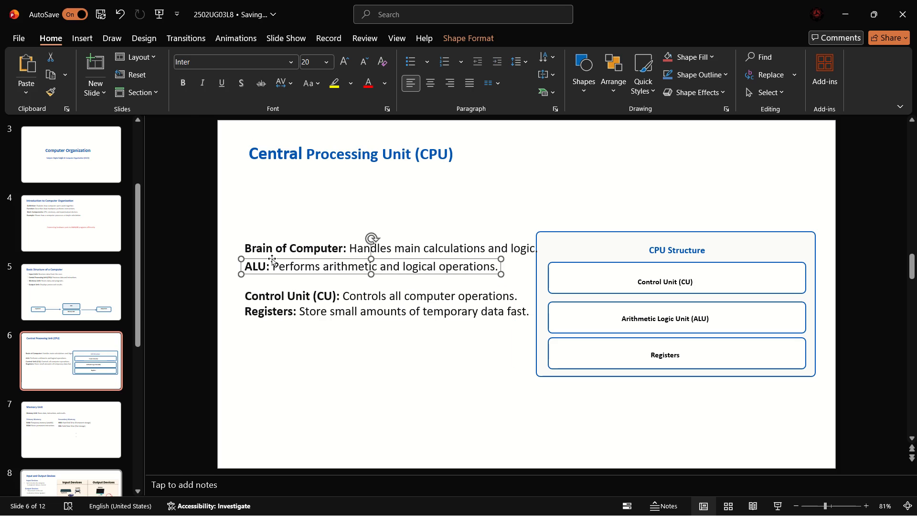
{"action": "left_click", "coordinate": [270, 298]}
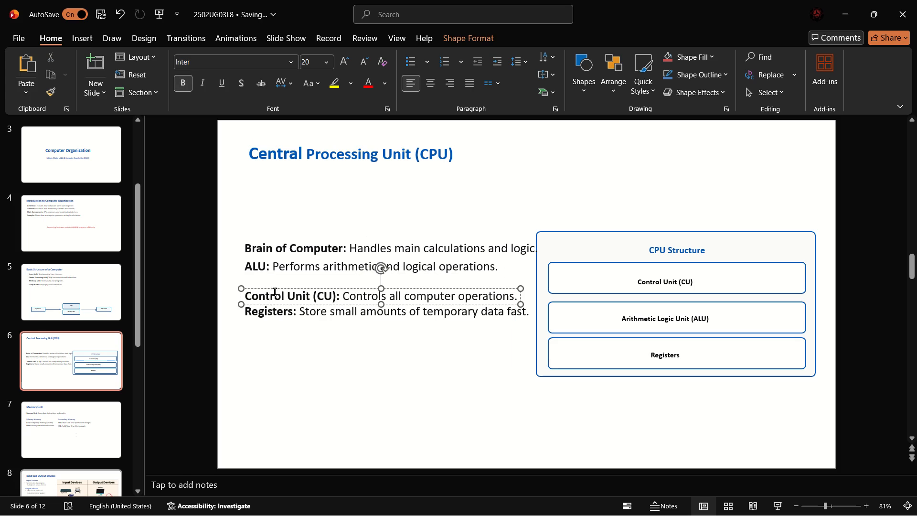
{"action": "left_click_drag", "start_coordinate": [273, 286], "coordinate": [272, 270]}
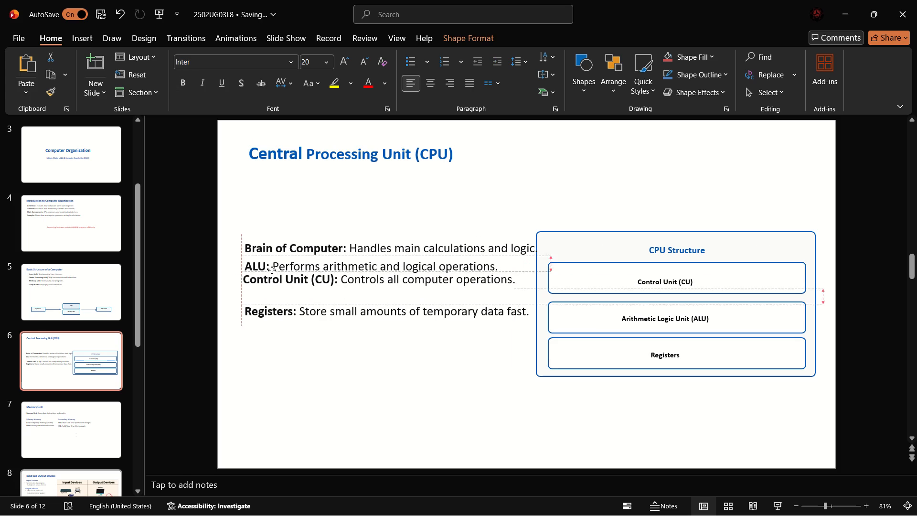
{"action": "left_click_drag", "start_coordinate": [272, 270], "coordinate": [271, 272]}
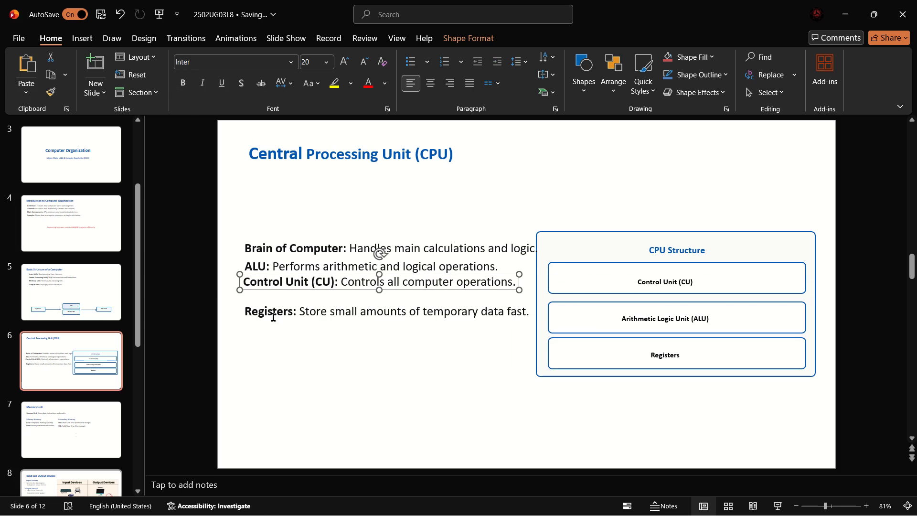
{"action": "left_click", "coordinate": [273, 316]}
{"action": "left_click_drag", "start_coordinate": [294, 302], "coordinate": [289, 285]}
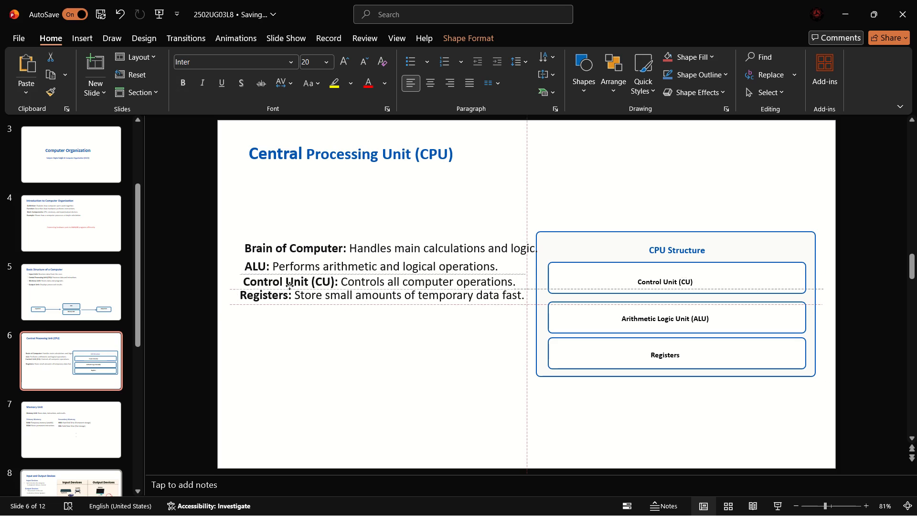
{"action": "left_click_drag", "start_coordinate": [289, 285], "coordinate": [291, 290]}
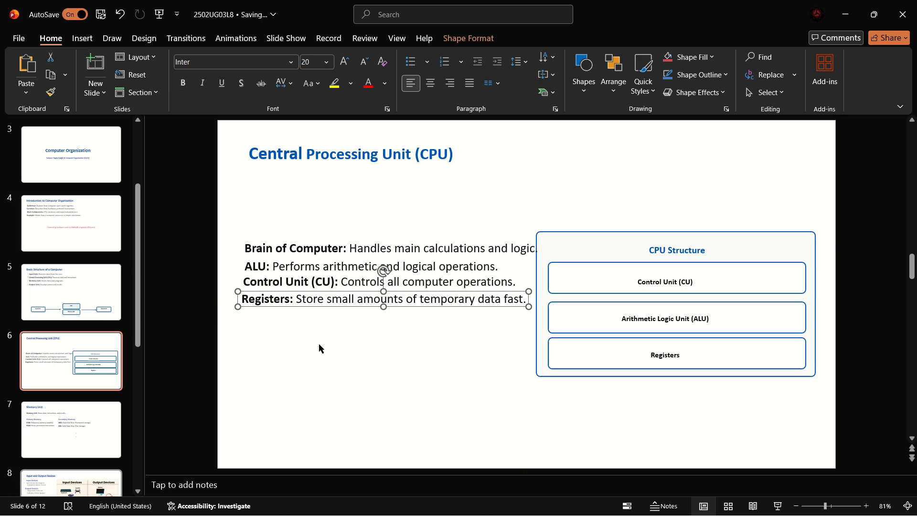
{"action": "left_click", "coordinate": [319, 344]}
On slide 7, Memory Unit, set the font size of the Memory Unit description line to 20.
{"action": "left_click", "coordinate": [68, 438]}
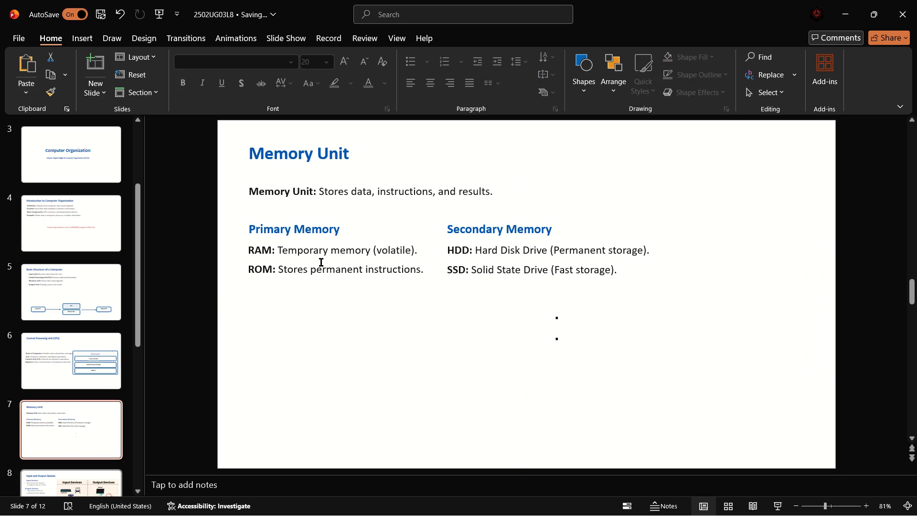
{"action": "left_click", "coordinate": [272, 191]}
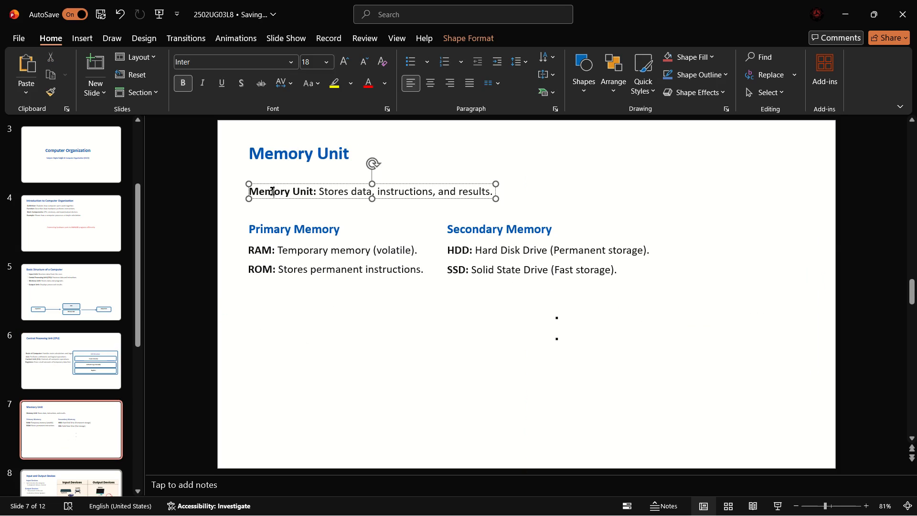
{"action": "key", "text": "ctrl+a"}
{"action": "left_click", "coordinate": [311, 60]}
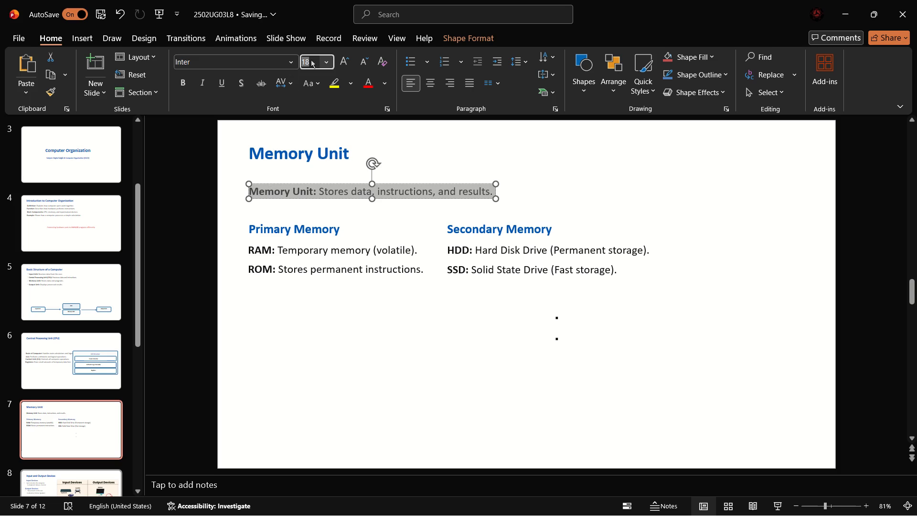
{"action": "type", "text": "20"}
{"action": "key", "text": "Return"}
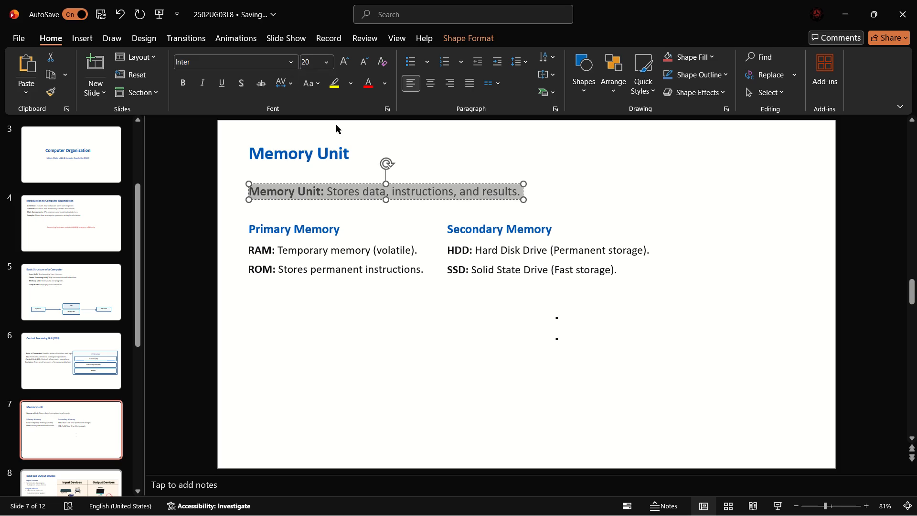
Set the font size of the Primary Memory heading to 22.
{"action": "left_click", "coordinate": [322, 232]}
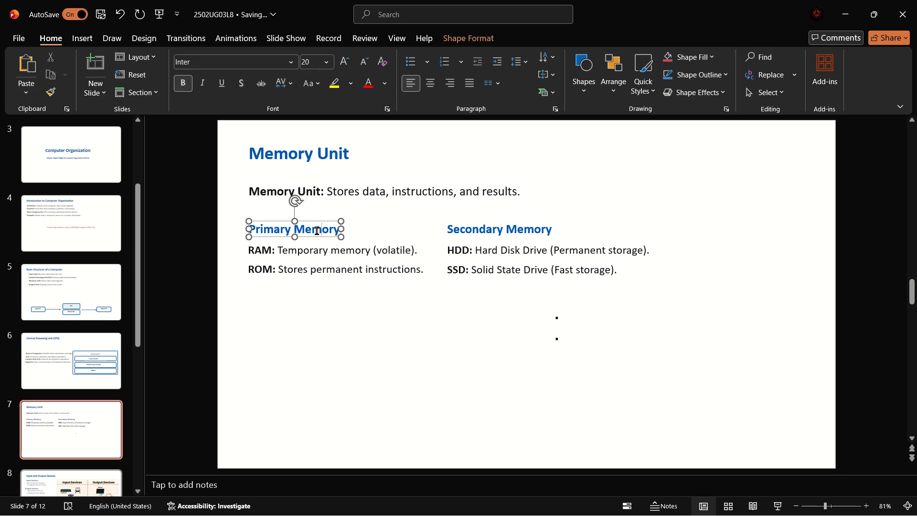
{"action": "key", "text": "ctrl+a"}
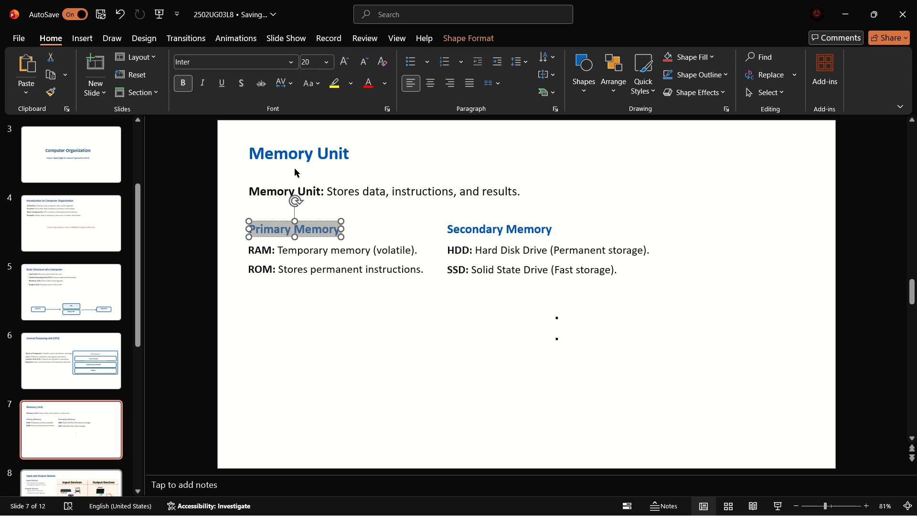
{"action": "left_click", "coordinate": [315, 65]}
{"action": "type", "text": "22"}
{"action": "key", "text": "Return"}
Set the font size of the RAM and ROM lines under Primary Memory to 20.
{"action": "left_click", "coordinate": [345, 254]}
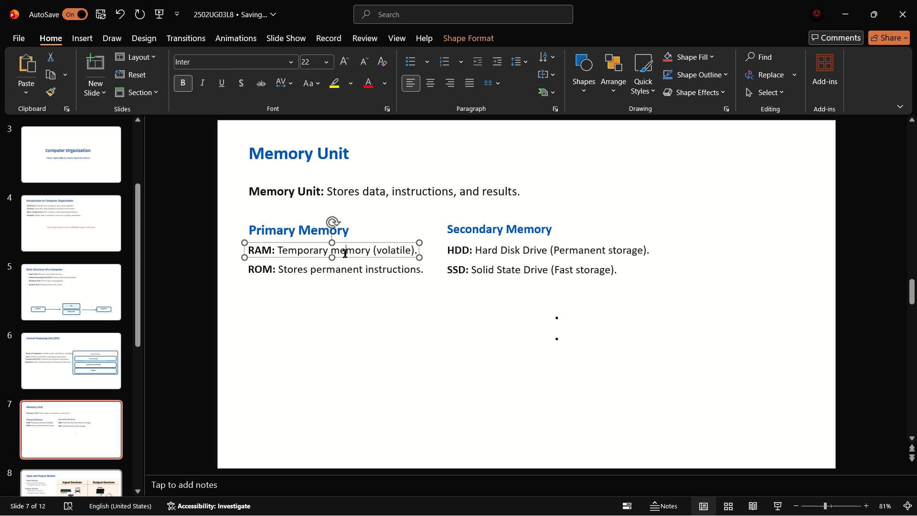
{"action": "key", "text": "ctrl+a"}
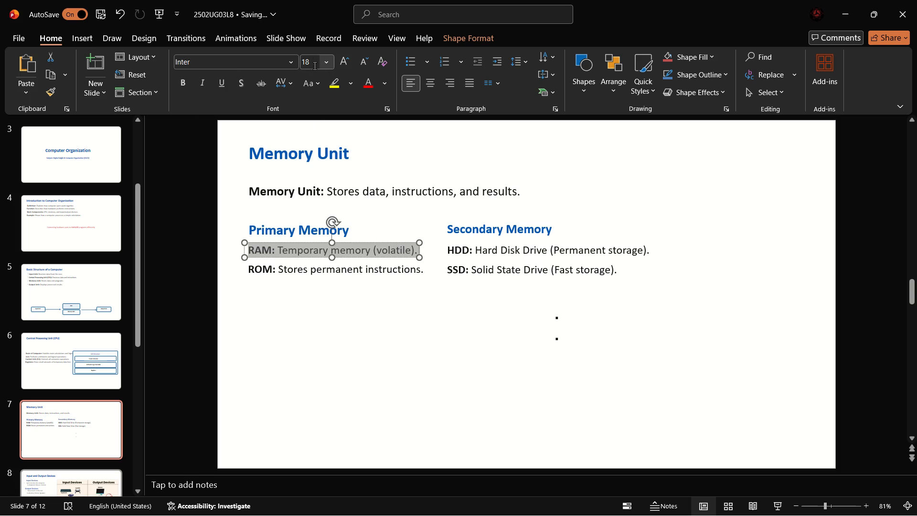
{"action": "left_click", "coordinate": [312, 57]}
{"action": "type", "text": "20"}
{"action": "key", "text": "Return"}
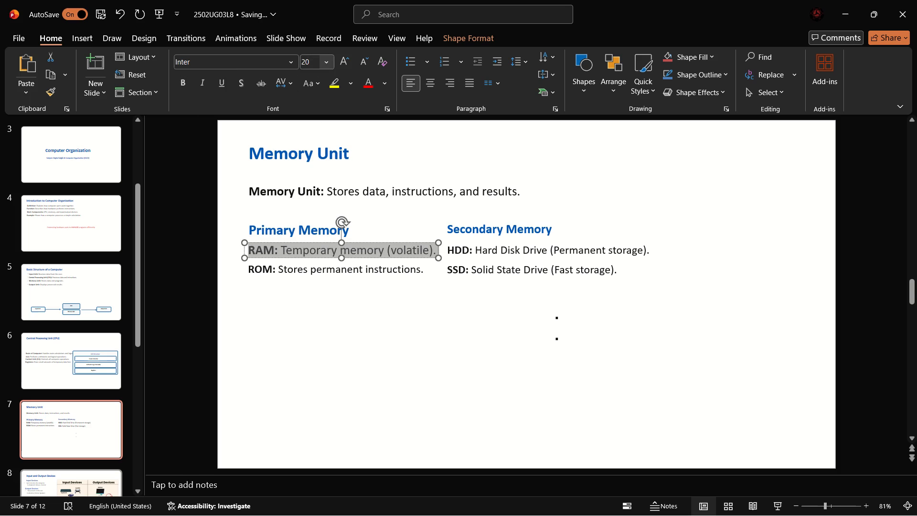
{"action": "left_click", "coordinate": [330, 274]}
{"action": "key", "text": "ctrl+a"}
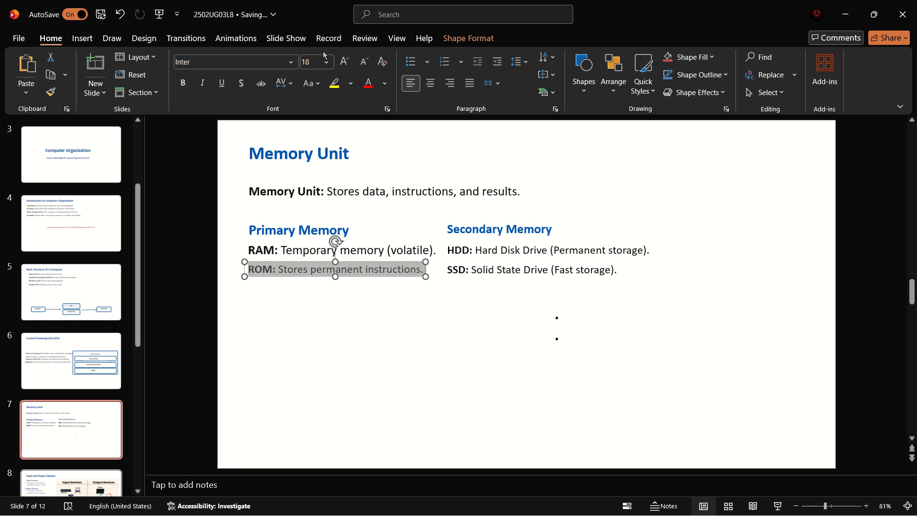
{"action": "left_click", "coordinate": [316, 63]}
{"action": "type", "text": "22"}
{"action": "key", "text": "BackSpace"}
{"action": "key", "text": "0"}
{"action": "key", "text": "Return"}
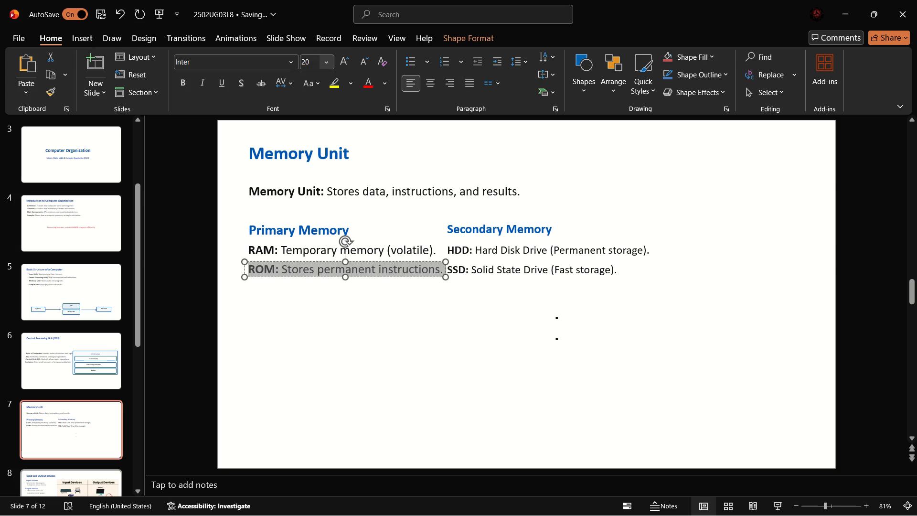
Set the font size of the HDD and SSD lines under Secondary Memory to 20.
{"action": "left_click", "coordinate": [448, 249]}
{"action": "key", "text": "ctrl+a"}
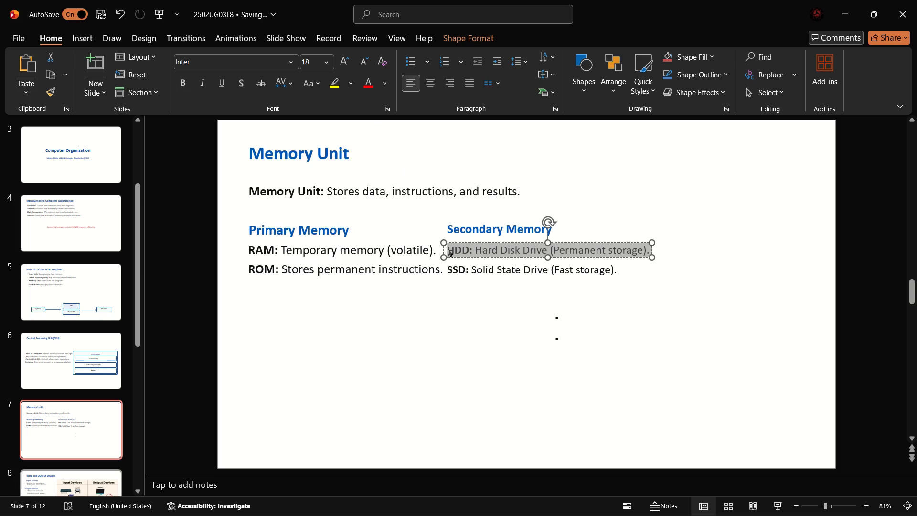
{"action": "left_click", "coordinate": [317, 63]}
{"action": "type", "text": "20"}
{"action": "key", "text": "Return"}
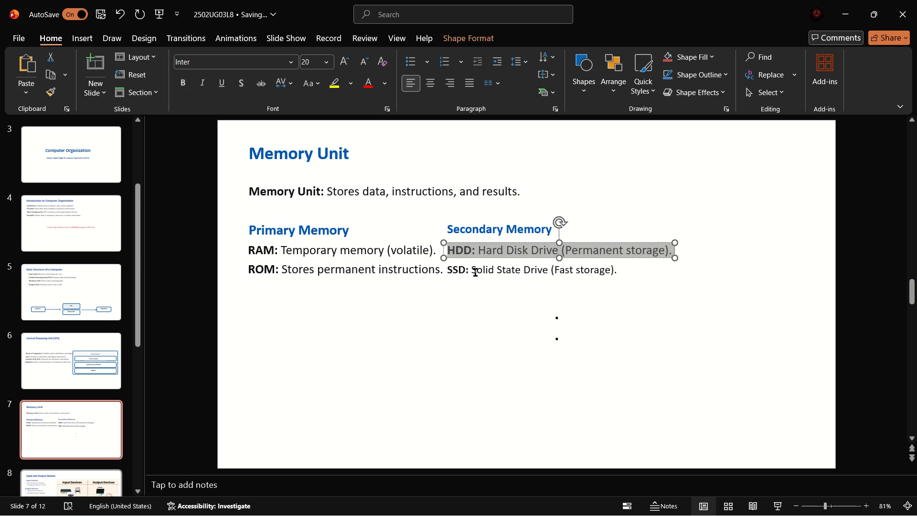
{"action": "left_click", "coordinate": [477, 271]}
{"action": "key", "text": "ctrl+a"}
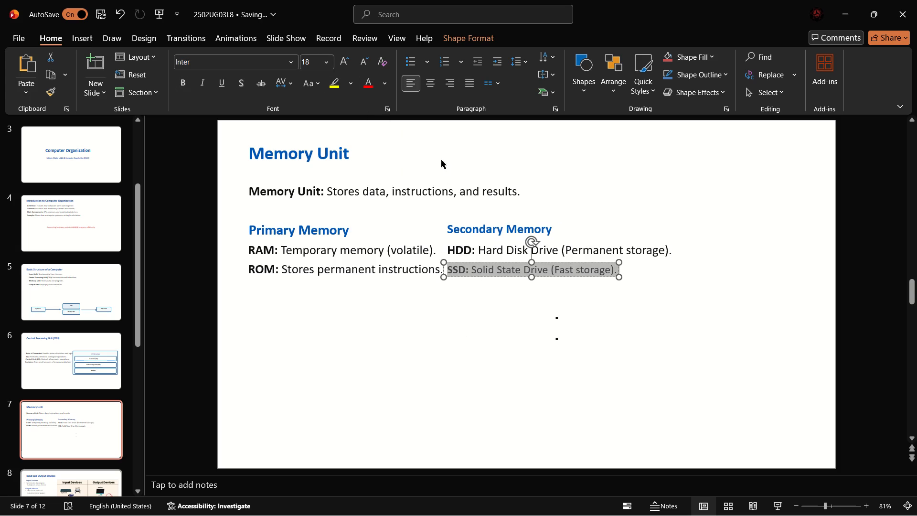
{"action": "left_click", "coordinate": [316, 63]}
{"action": "type", "text": "20"}
{"action": "key", "text": "Return"}
Set the font size of the Secondary Memory heading to 22, matching the Primary Memory heading.
{"action": "left_click", "coordinate": [480, 225]}
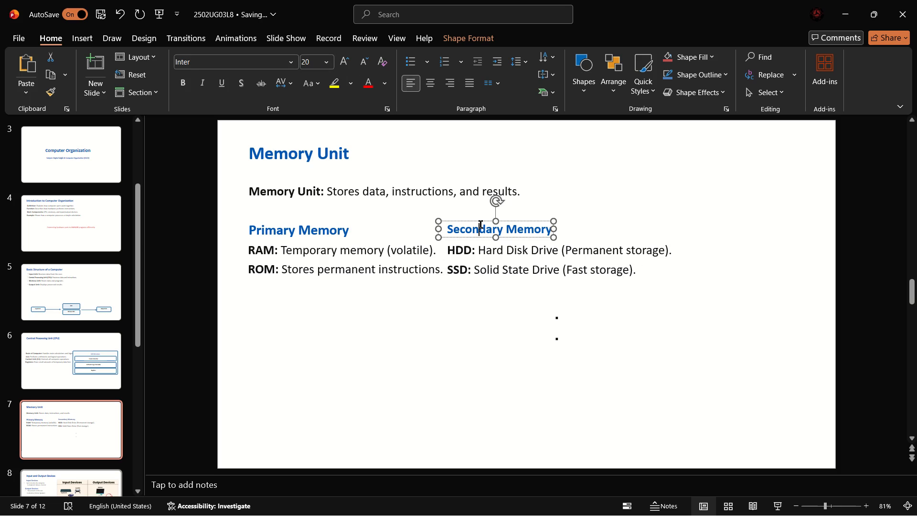
{"action": "key", "text": "ctrl+a"}
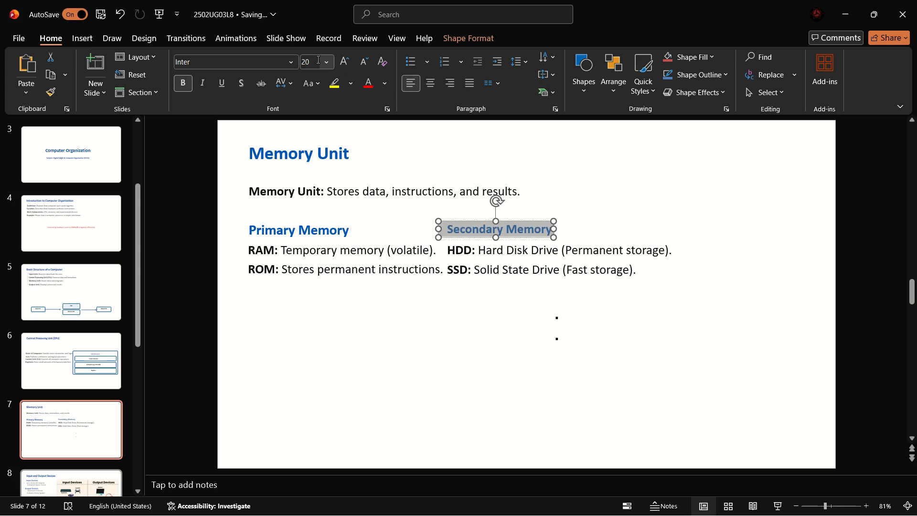
{"action": "left_click", "coordinate": [316, 61]}
{"action": "type", "text": "22"}
{"action": "key", "text": "Return"}
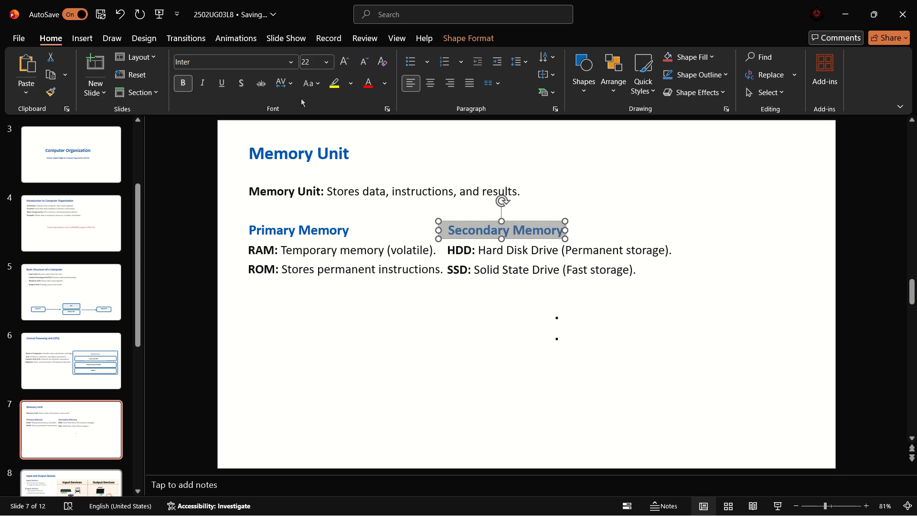
{"action": "left_click", "coordinate": [327, 190]}
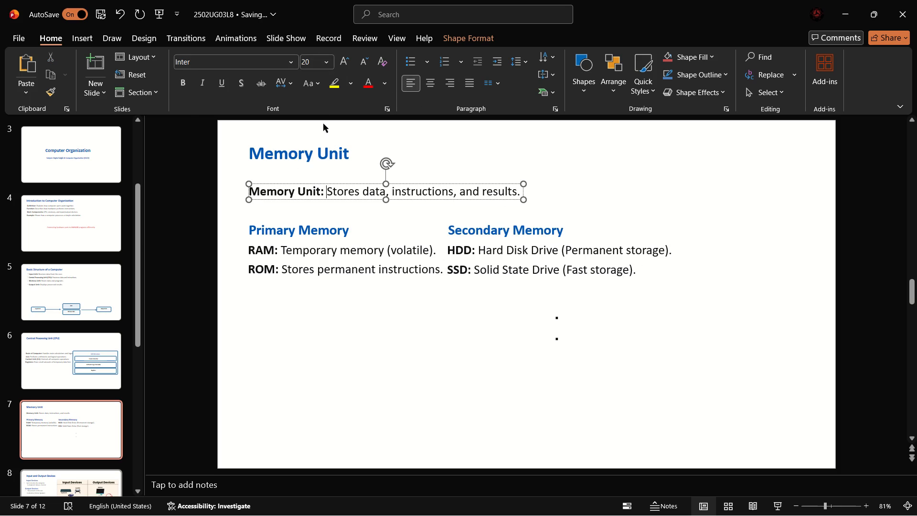
{"action": "left_click", "coordinate": [285, 157]}
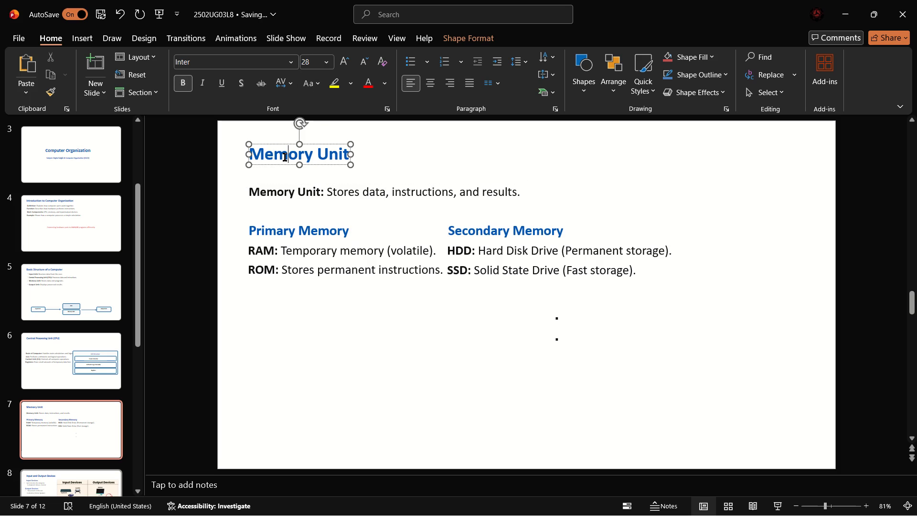
On slide 8, Input and Output Devices, set the font size of the whole Output Devices heading to 23.
{"action": "scroll", "coordinate": [79, 465], "scroll_direction": "down", "scroll_amount": 2}
{"action": "left_click", "coordinate": [135, 351]}
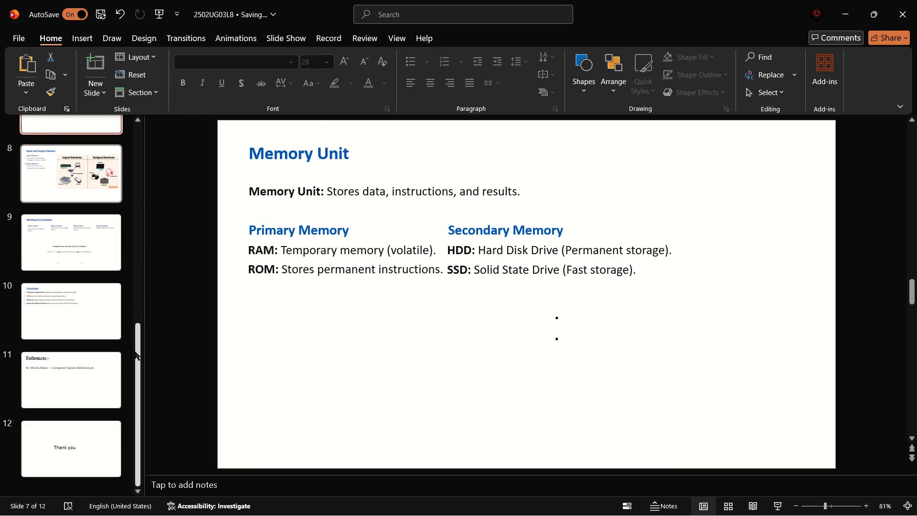
{"action": "left_click_drag", "start_coordinate": [135, 352], "coordinate": [139, 289]}
{"action": "left_click", "coordinate": [93, 333]}
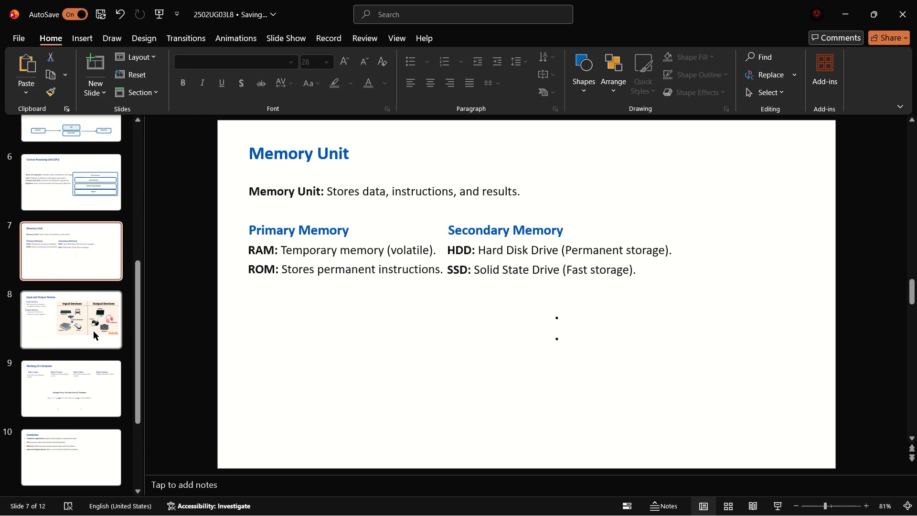
{"action": "left_click", "coordinate": [317, 233]}
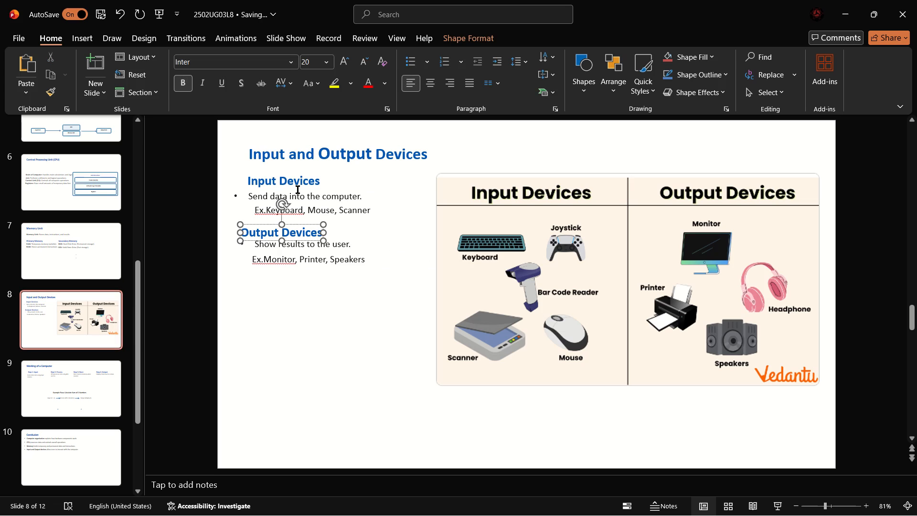
{"action": "left_click", "coordinate": [313, 60]}
{"action": "type", "text": "23"}
{"action": "key", "text": "Return"}
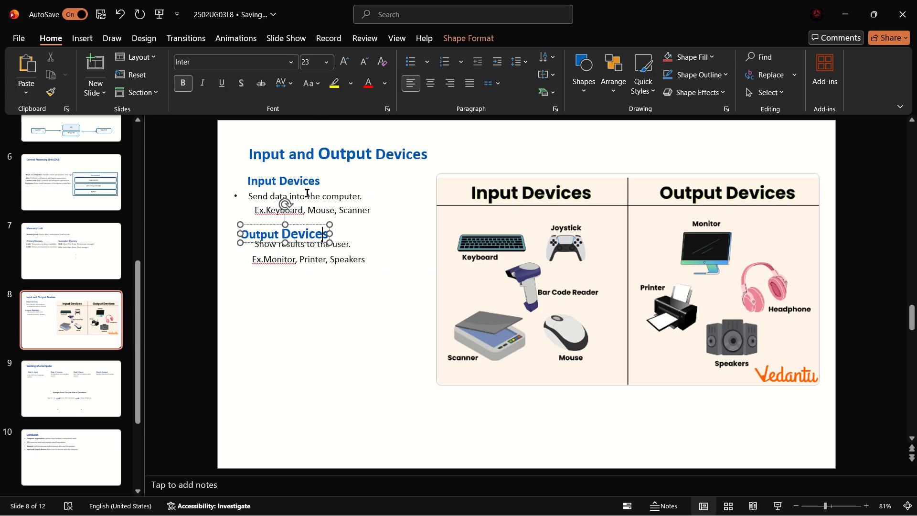
{"action": "left_click", "coordinate": [301, 229]}
{"action": "key", "text": "ctrl+a"}
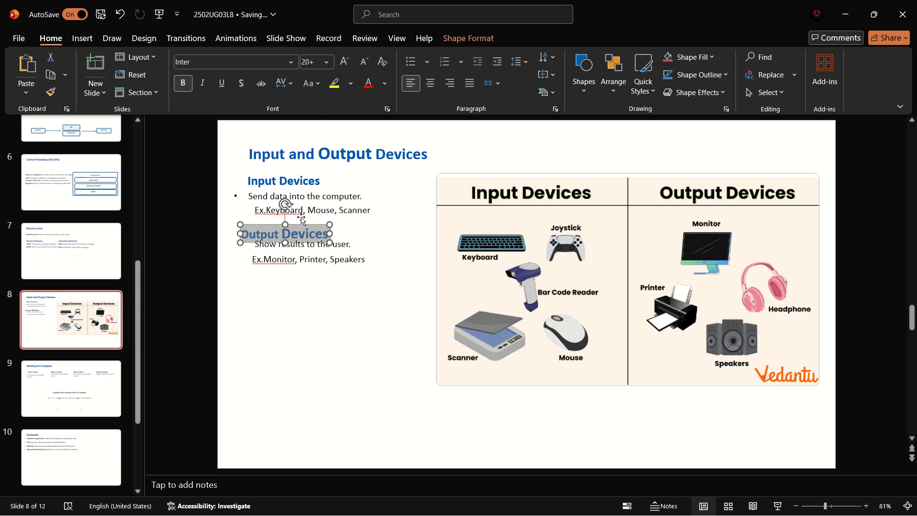
{"action": "left_click", "coordinate": [312, 58]}
{"action": "type", "text": "23"}
{"action": "key", "text": "Return"}
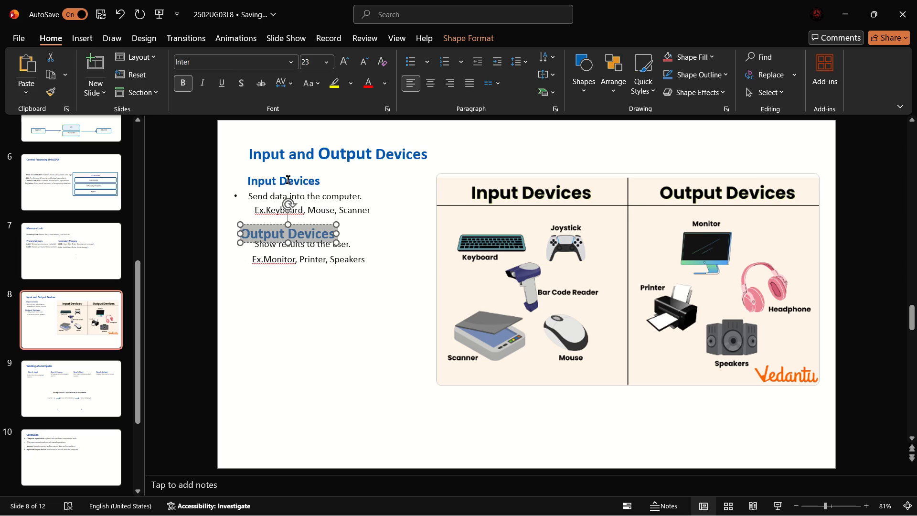
Set the font size of the Input Devices heading above the text lines to 23.
{"action": "left_click", "coordinate": [288, 179]}
{"action": "key", "text": "ctrl+a"}
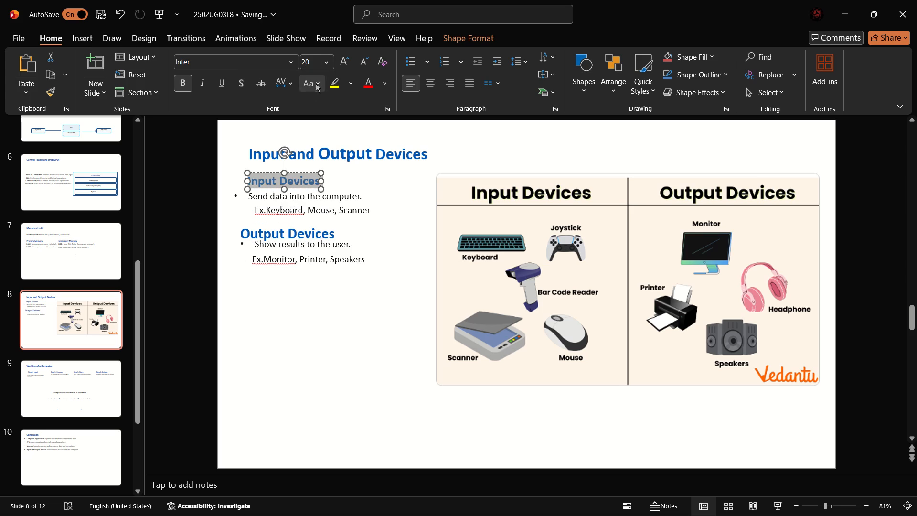
{"action": "left_click", "coordinate": [314, 57]}
{"action": "type", "text": "23"}
{"action": "key", "text": "Return"}
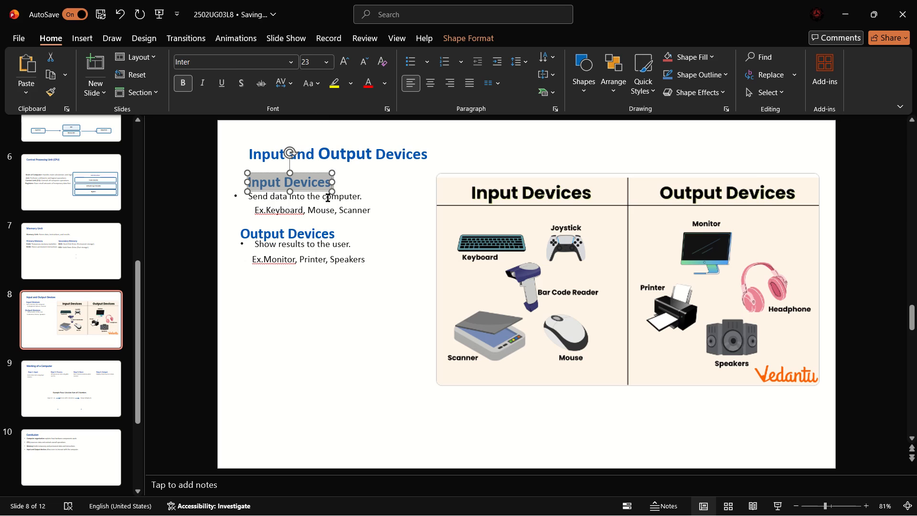
Move the "Show results to the user." line slightly down, away from the Output Devices heading.
{"action": "left_click", "coordinate": [277, 200]}
{"action": "left_click", "coordinate": [239, 197]}
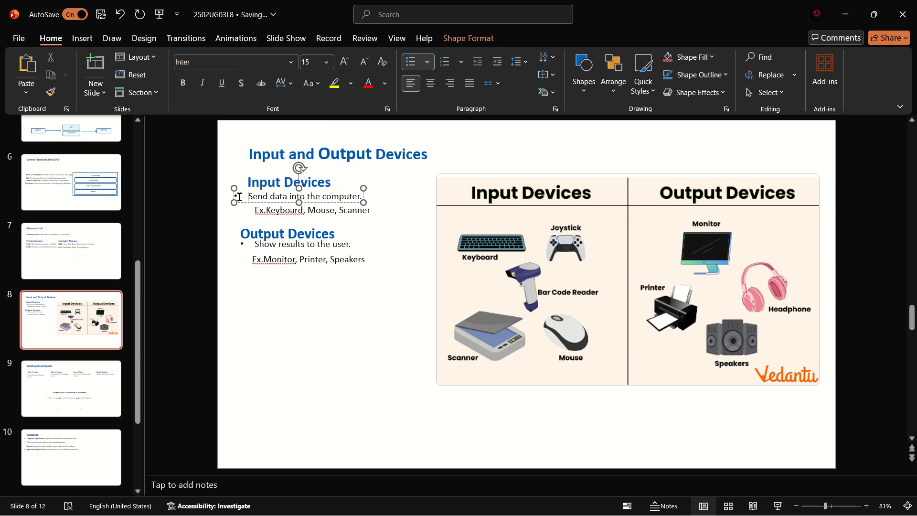
{"action": "left_click", "coordinate": [263, 248]}
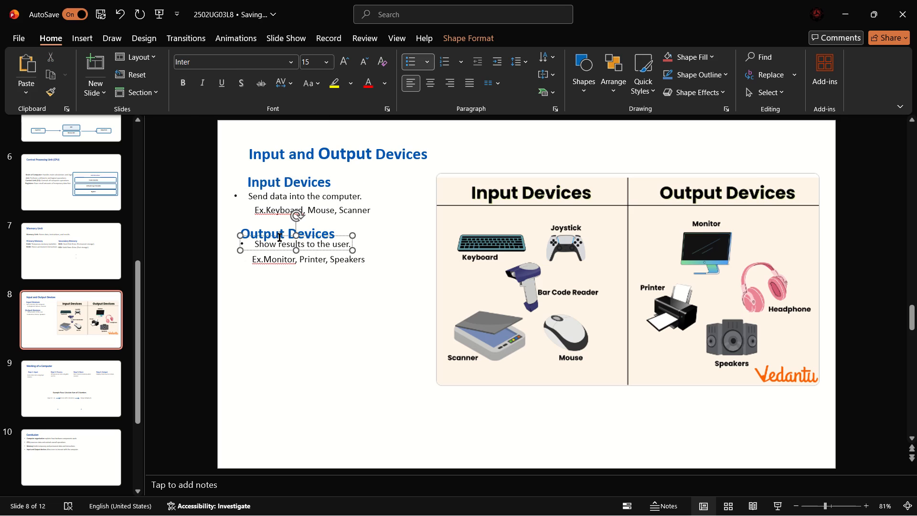
{"action": "left_click", "coordinate": [277, 235]}
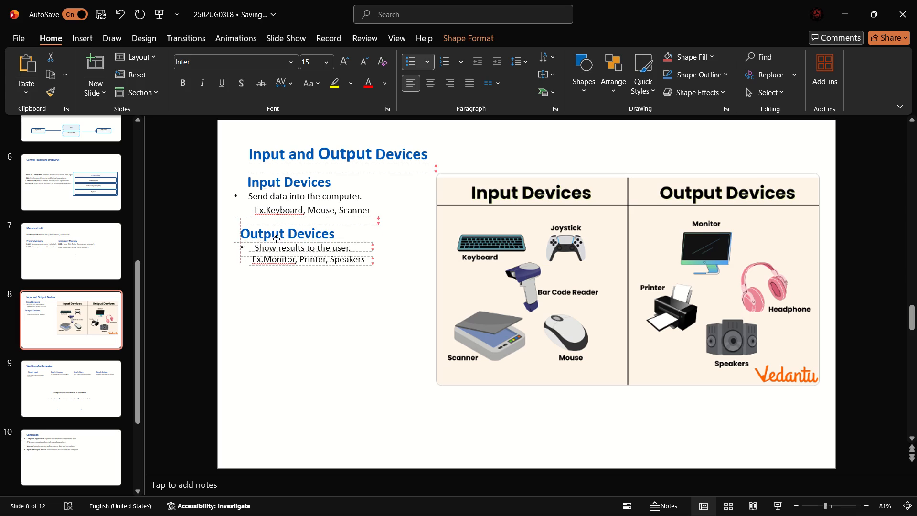
Set the font size of the "Ex.Monitor, Printer, Speakers" line to 20 and move its text box further down.
{"action": "left_click", "coordinate": [277, 251]}
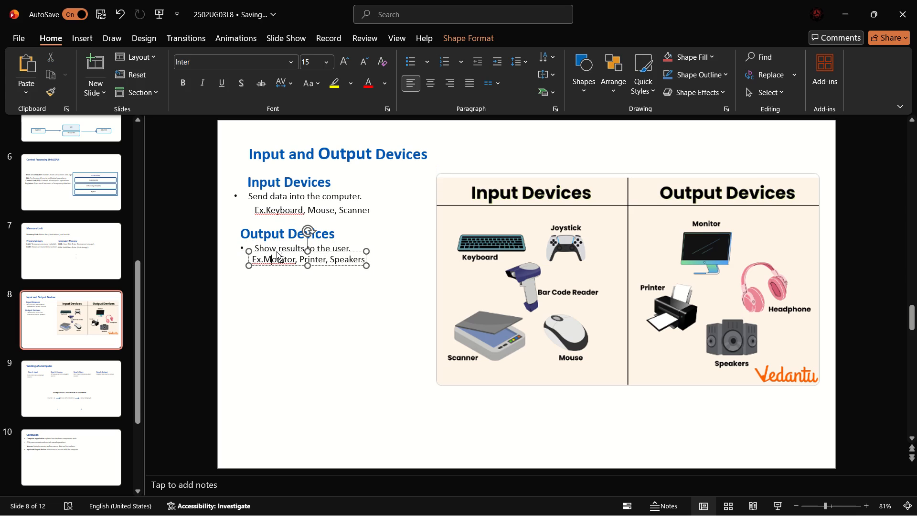
{"action": "key", "text": "ctrl+a"}
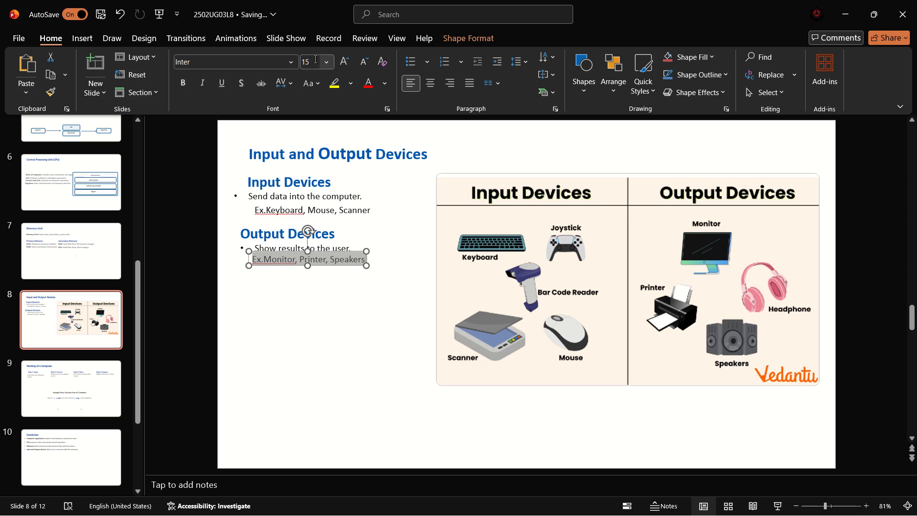
{"action": "left_click", "coordinate": [315, 61]}
{"action": "type", "text": "18"}
{"action": "key", "text": "BackSpace"}
{"action": "key", "text": "BackSpace"}
{"action": "type", "text": "20"}
{"action": "key", "text": "Return"}
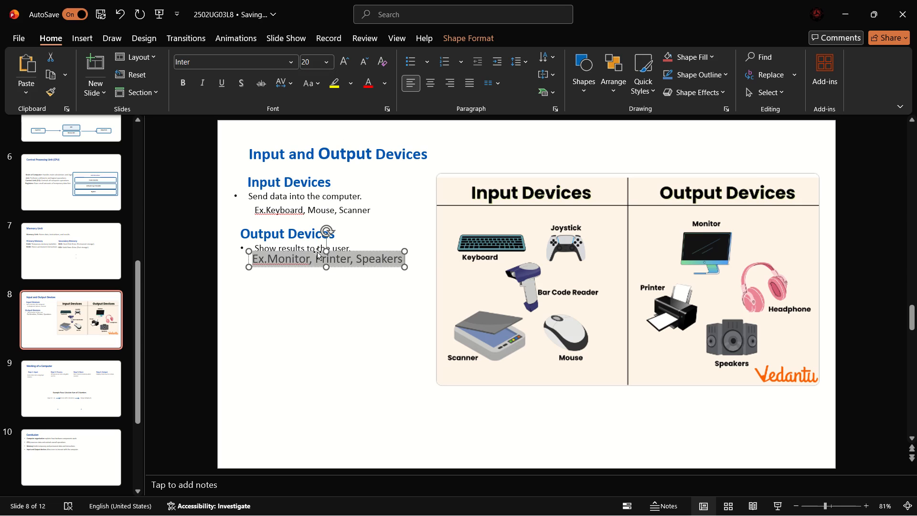
{"action": "left_click", "coordinate": [317, 251]}
{"action": "left_click_drag", "start_coordinate": [317, 251], "coordinate": [313, 269]}
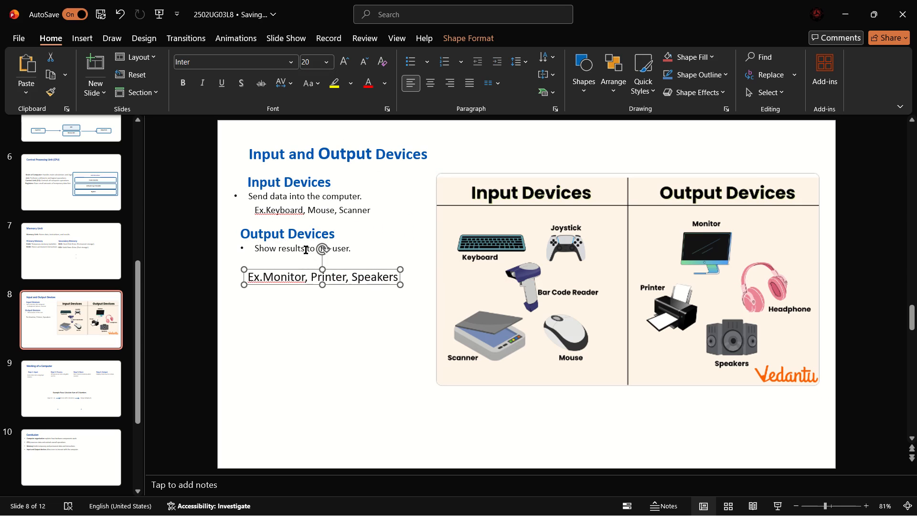
Set the font size of the "Show results to the user." line to 20 and shift it slightly down below the heading.
{"action": "left_click", "coordinate": [306, 250]}
{"action": "key", "text": "ctrl+a"}
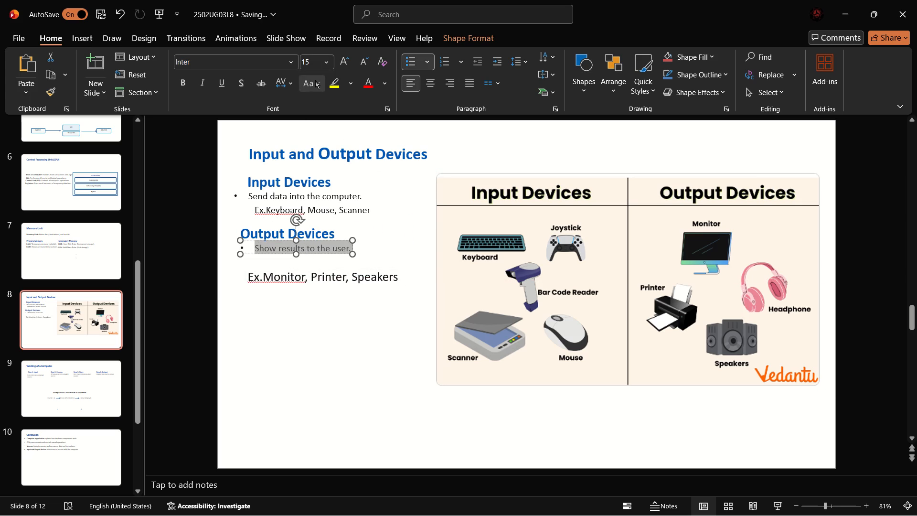
{"action": "left_click", "coordinate": [313, 65]}
{"action": "type", "text": "20"}
{"action": "key", "text": "Return"}
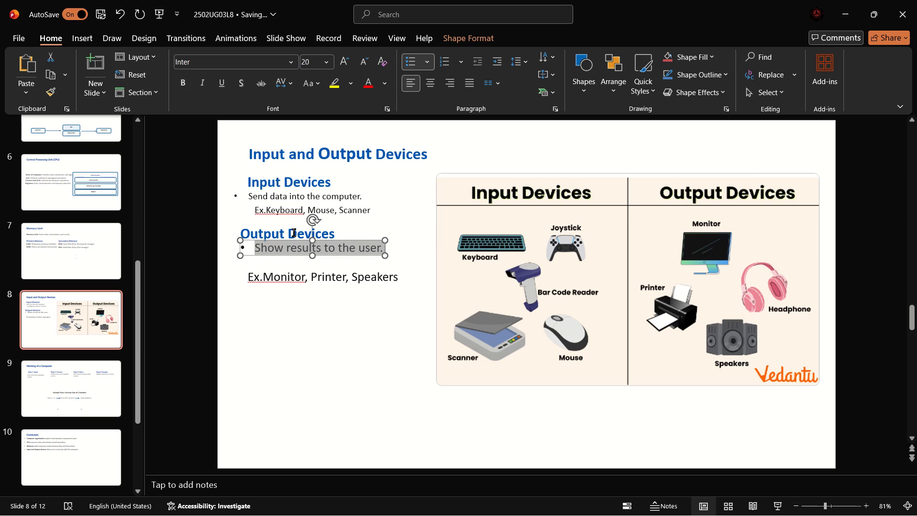
{"action": "left_click_drag", "start_coordinate": [294, 240], "coordinate": [294, 246]}
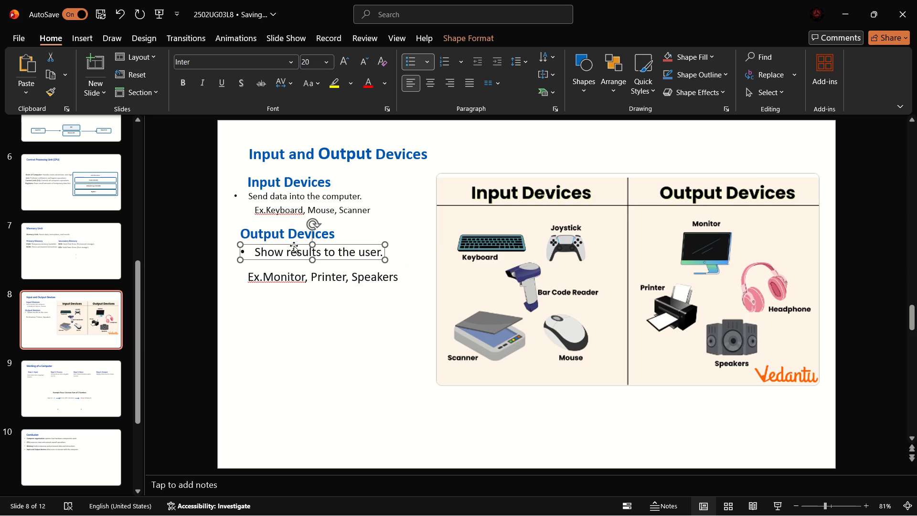
Move the "Ex.Monitor, Printer, Speakers" line up slightly, closer to the "Show results to the user." line.
{"action": "left_click", "coordinate": [289, 280]}
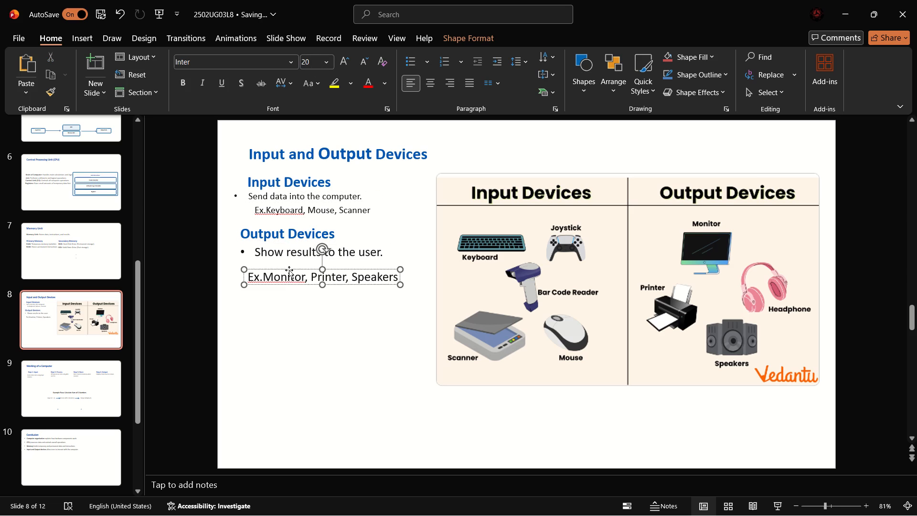
{"action": "left_click", "coordinate": [289, 270]}
{"action": "left_click_drag", "start_coordinate": [289, 270], "coordinate": [289, 264]}
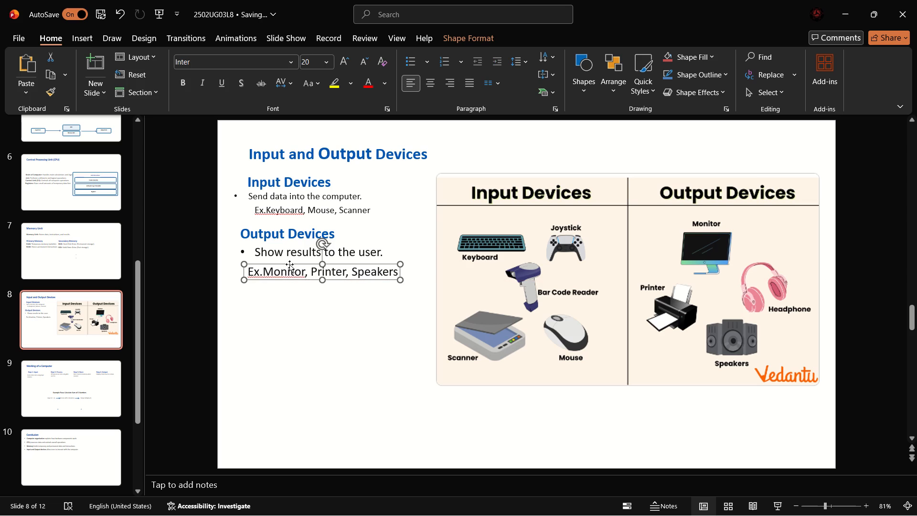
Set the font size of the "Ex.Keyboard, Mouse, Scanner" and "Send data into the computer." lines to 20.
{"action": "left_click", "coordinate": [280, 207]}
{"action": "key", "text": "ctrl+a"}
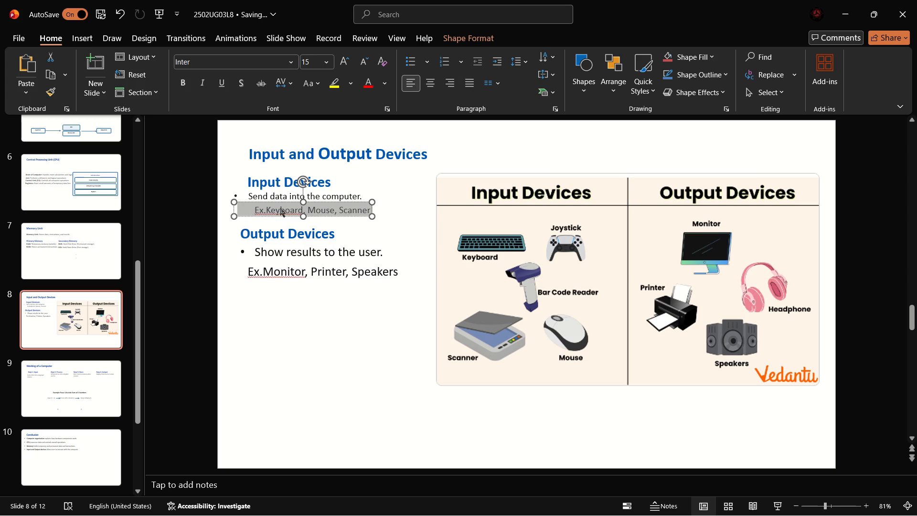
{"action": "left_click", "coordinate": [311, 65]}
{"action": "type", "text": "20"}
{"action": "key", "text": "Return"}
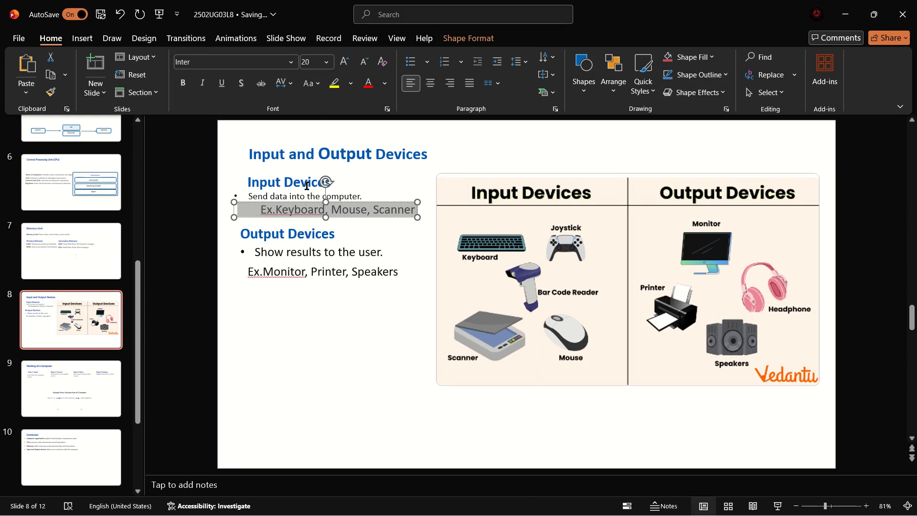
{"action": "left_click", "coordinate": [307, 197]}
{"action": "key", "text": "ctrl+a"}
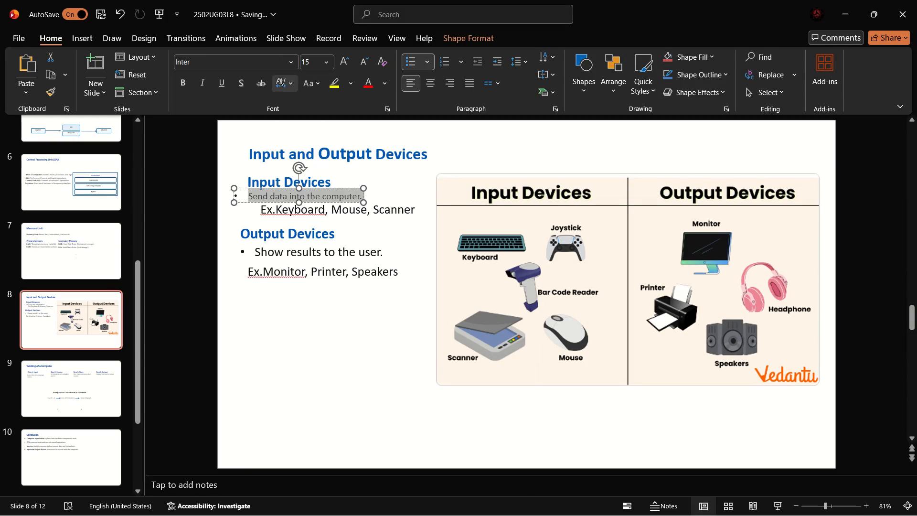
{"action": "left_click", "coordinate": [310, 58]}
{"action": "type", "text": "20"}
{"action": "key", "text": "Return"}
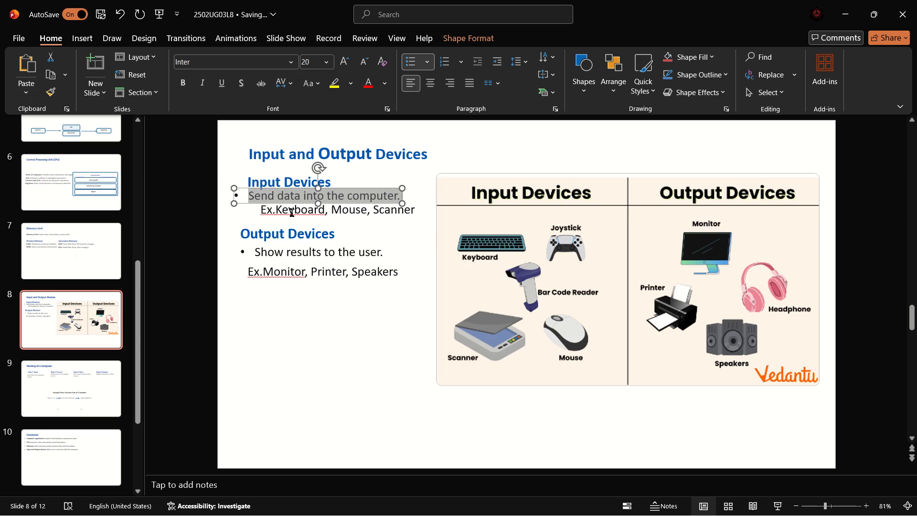
Set the font size of the "Send data into the computer." and "Ex.Keyboard, Mouse, Scanner" lines to 18.
{"action": "left_click", "coordinate": [299, 196]}
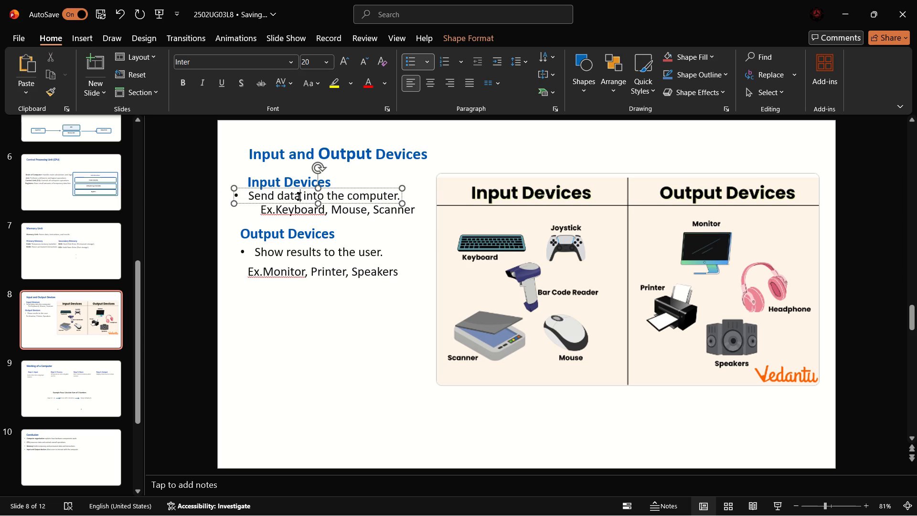
{"action": "key", "text": "ctrl+a"}
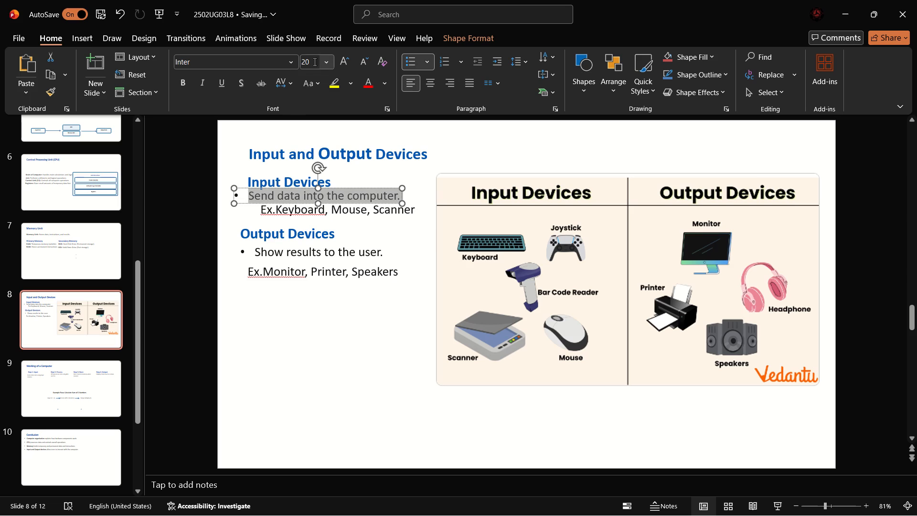
{"action": "left_click", "coordinate": [314, 62]}
{"action": "type", "text": "18"}
{"action": "key", "text": "Return"}
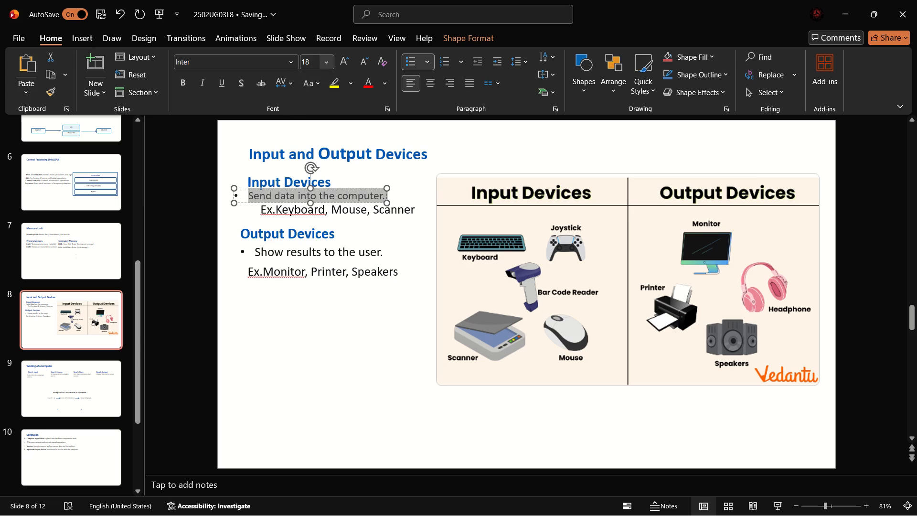
{"action": "left_click", "coordinate": [329, 207]}
{"action": "key", "text": "ctrl+a"}
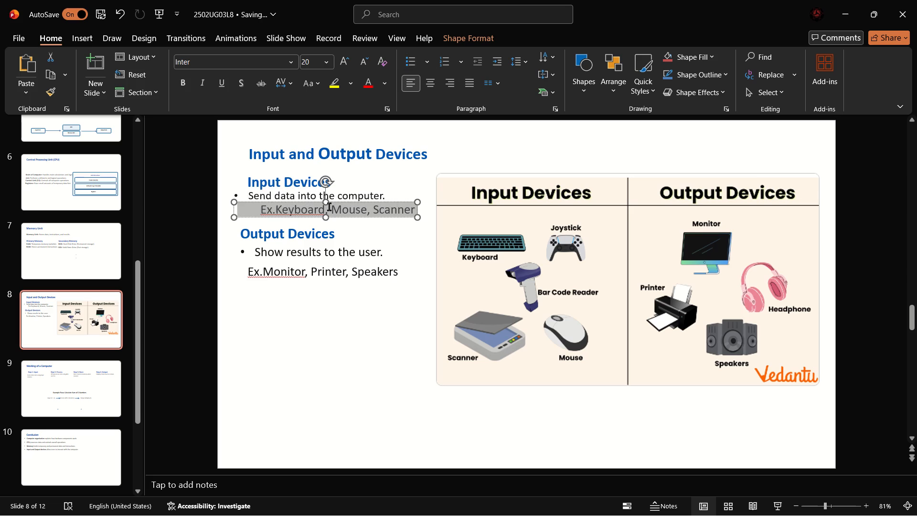
{"action": "left_click", "coordinate": [311, 61]}
{"action": "type", "text": "18"}
{"action": "key", "text": "Return"}
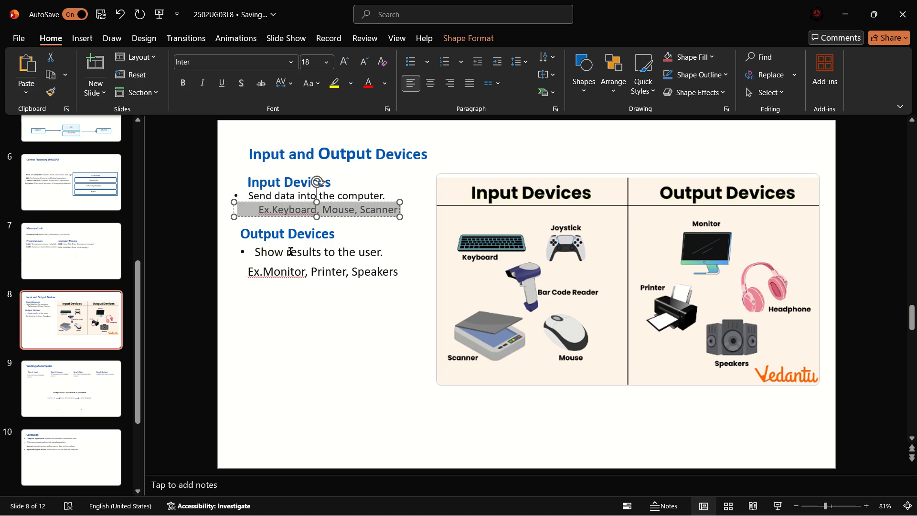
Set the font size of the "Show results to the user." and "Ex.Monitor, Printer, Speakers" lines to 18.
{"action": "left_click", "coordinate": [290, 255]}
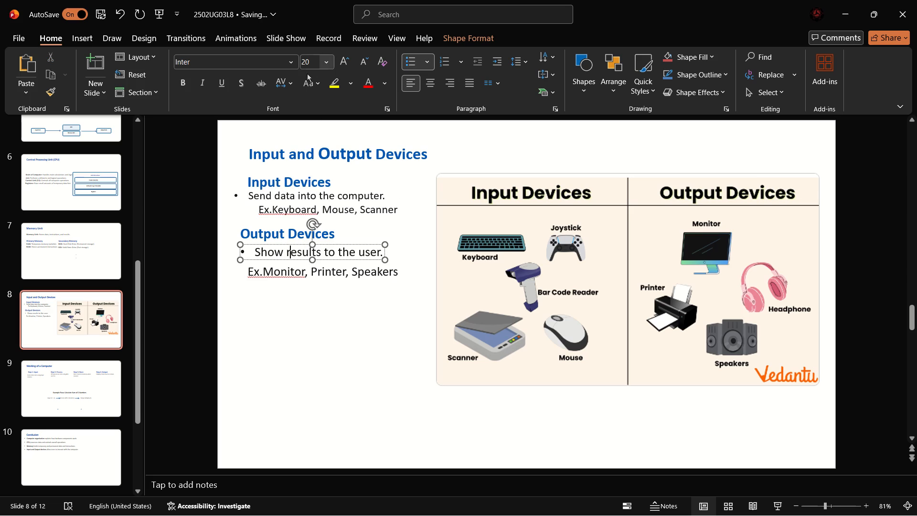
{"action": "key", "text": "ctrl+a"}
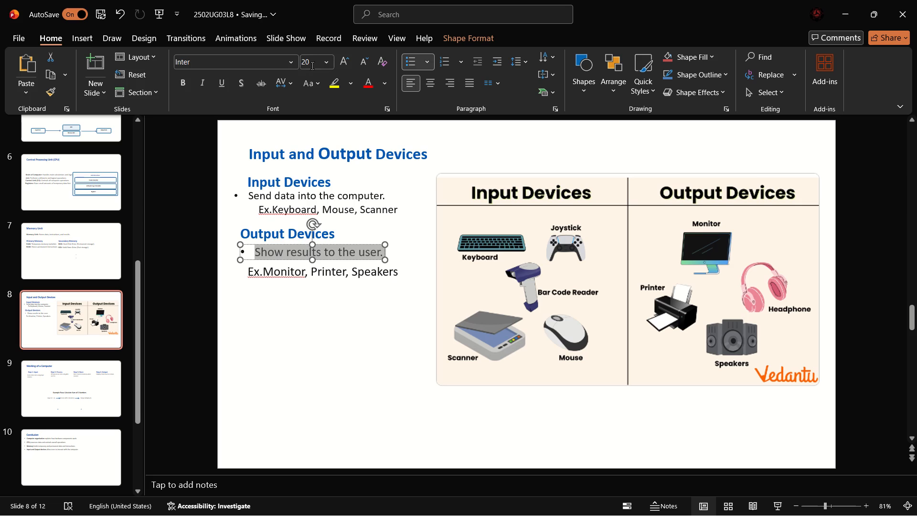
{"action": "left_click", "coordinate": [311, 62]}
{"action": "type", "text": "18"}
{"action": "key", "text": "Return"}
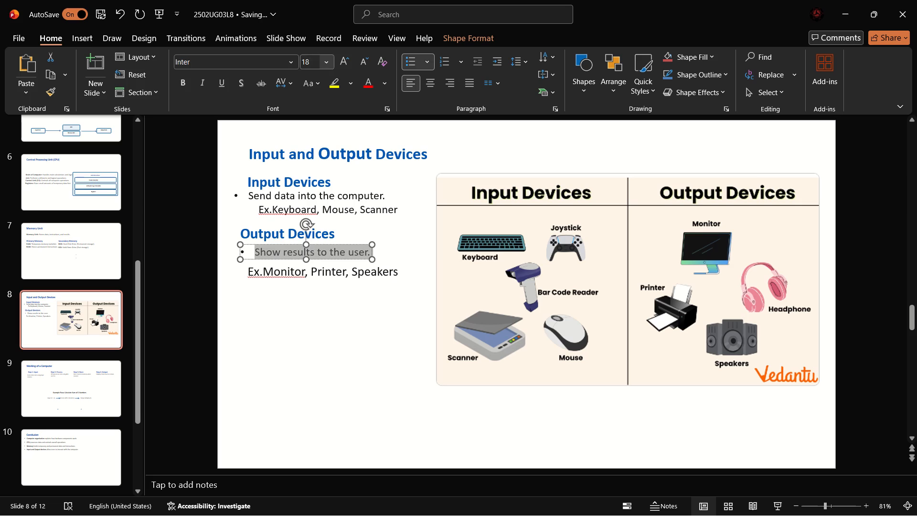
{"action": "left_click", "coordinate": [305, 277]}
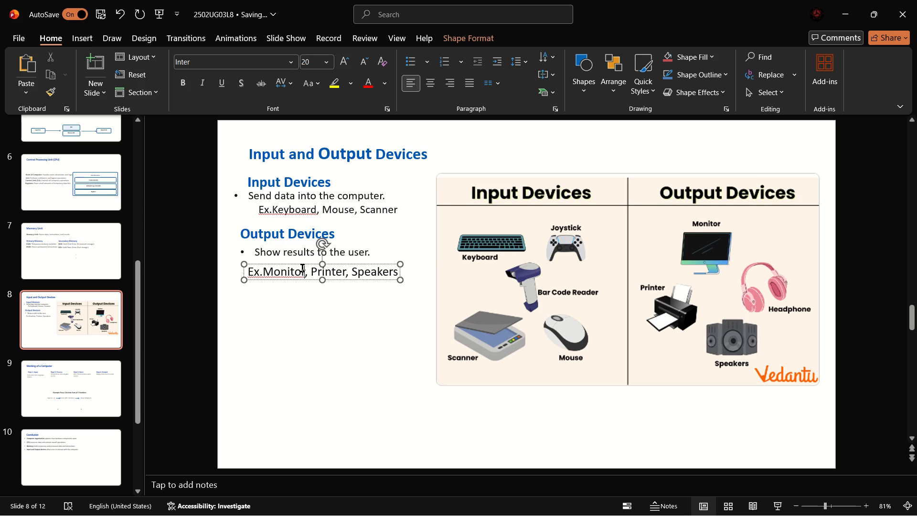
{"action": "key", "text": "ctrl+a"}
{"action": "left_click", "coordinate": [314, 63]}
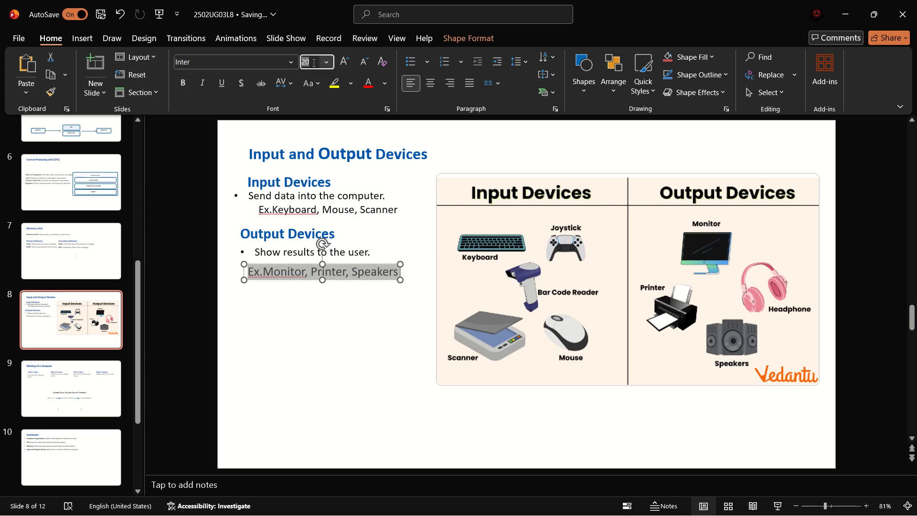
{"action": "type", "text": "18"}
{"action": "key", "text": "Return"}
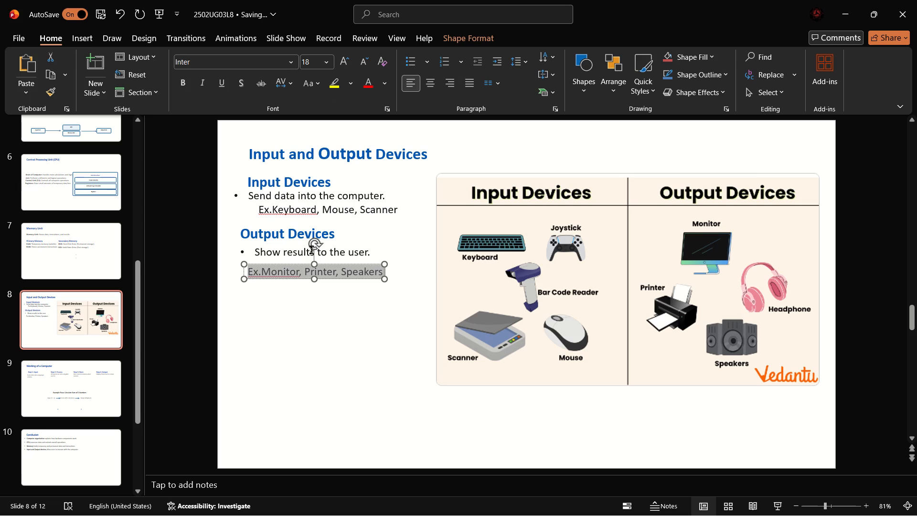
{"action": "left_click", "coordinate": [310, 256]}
Check the Memory Unit slide's text size, and set the "Send data into the computer." and "Ex.Keyboard, Mouse, Scanner" lines on slide 8 to 20.
{"action": "left_click", "coordinate": [84, 245]}
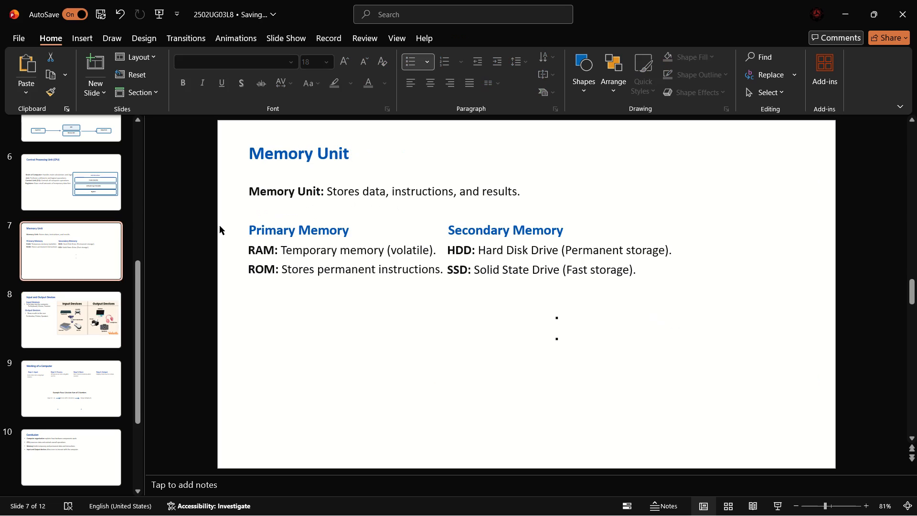
{"action": "left_click", "coordinate": [321, 257]}
{"action": "left_click", "coordinate": [87, 310]}
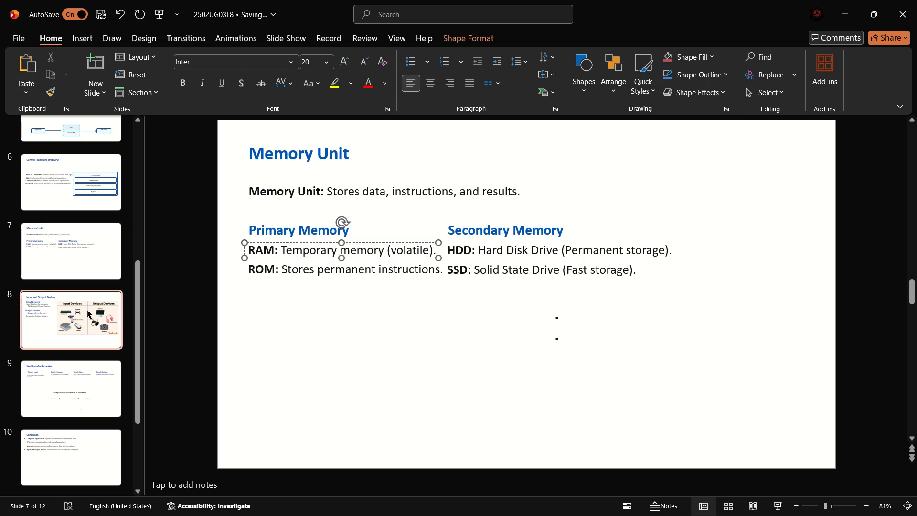
{"action": "left_click", "coordinate": [286, 201]}
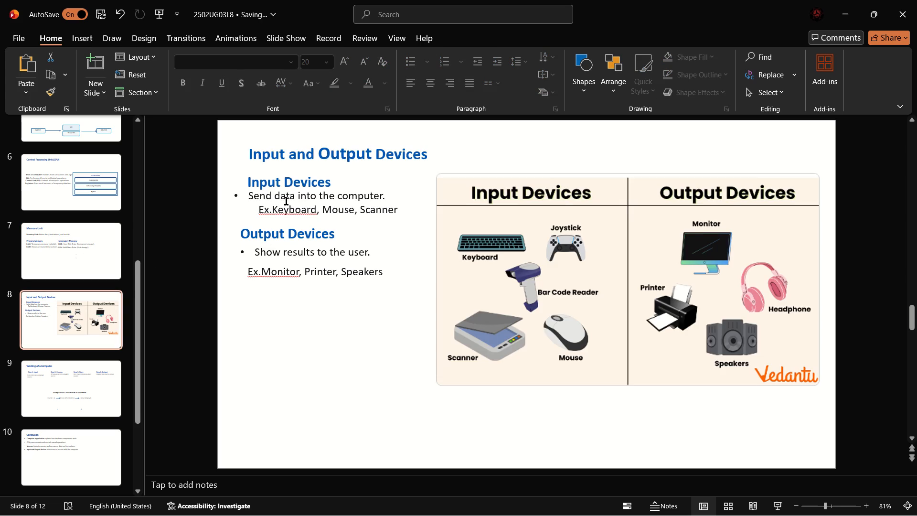
{"action": "key", "text": "ctrl+a"}
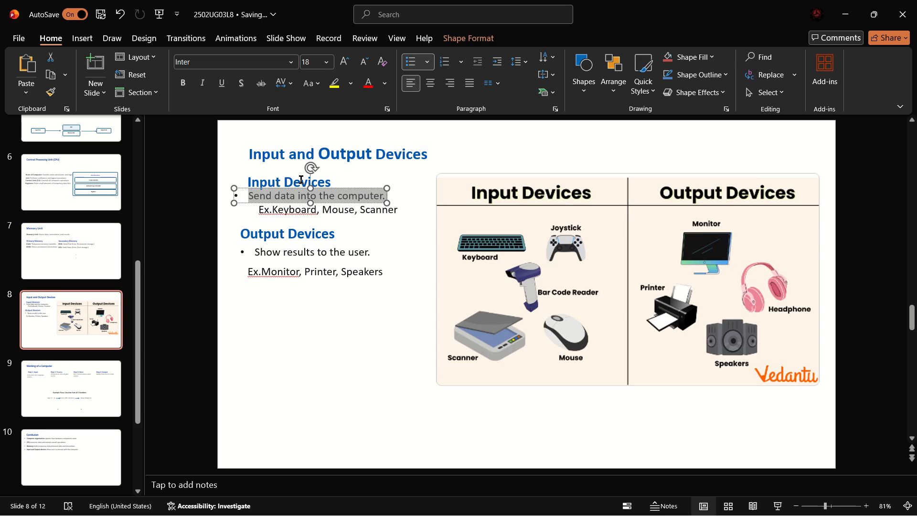
{"action": "left_click", "coordinate": [314, 63]}
{"action": "type", "text": "20"}
{"action": "key", "text": "Return"}
{"action": "left_click", "coordinate": [301, 209]}
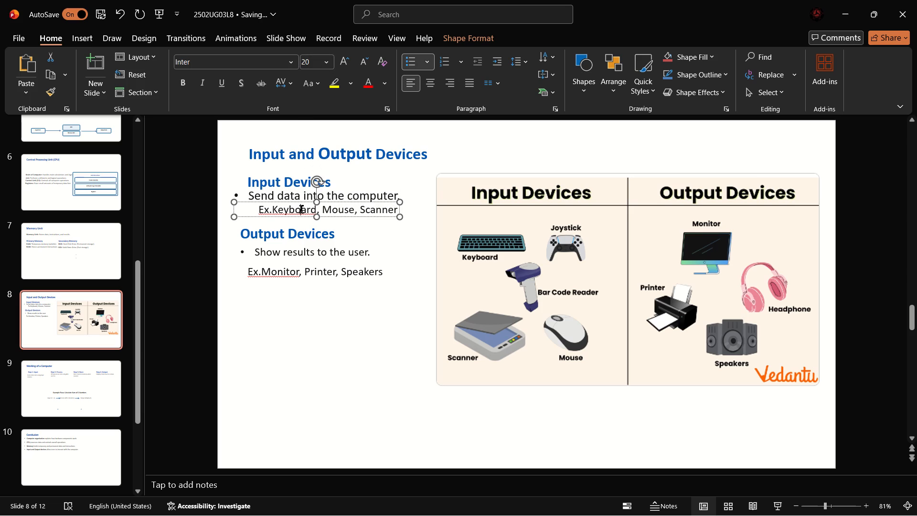
{"action": "key", "text": "ctrl+a"}
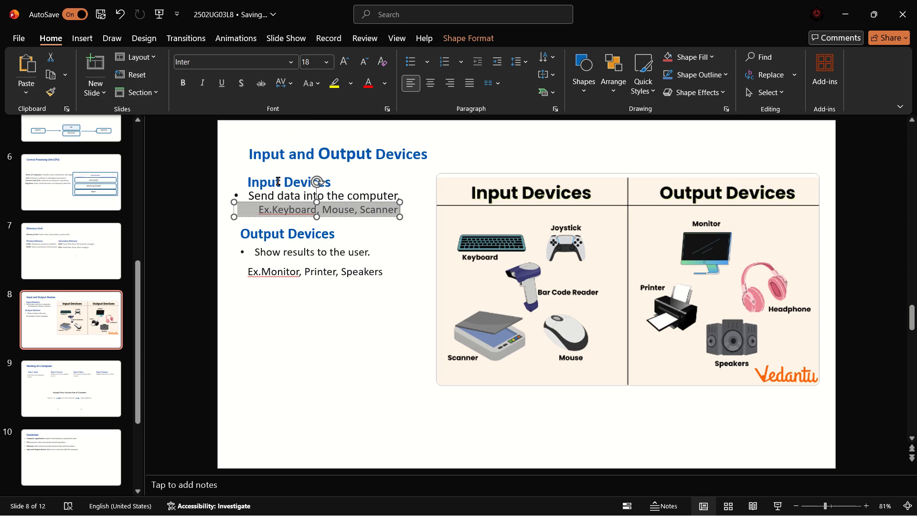
{"action": "left_click", "coordinate": [309, 64]}
{"action": "type", "text": "20"}
{"action": "key", "text": "Return"}
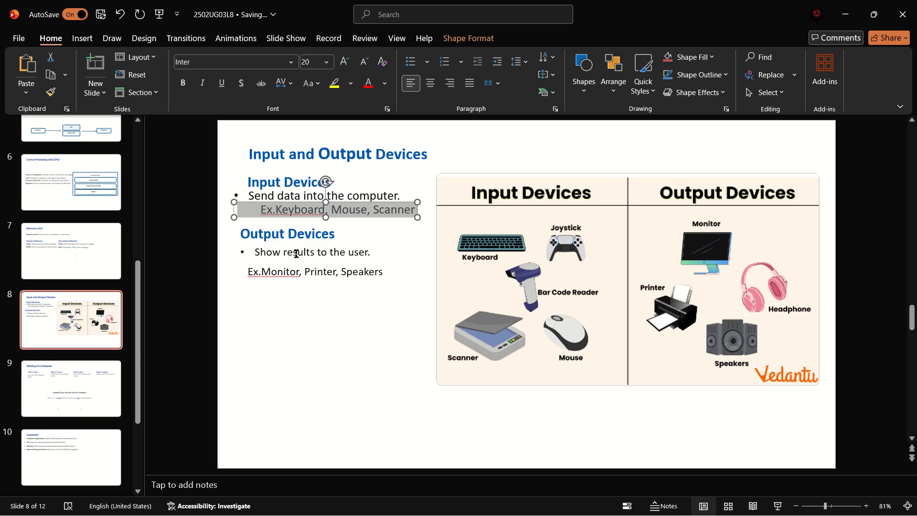
Set the font size of the "Show results to the user." and "Ex.Monitor, Printer, Speakers" lines to 20.
{"action": "left_click", "coordinate": [296, 254]}
{"action": "key", "text": "ctrl+a"}
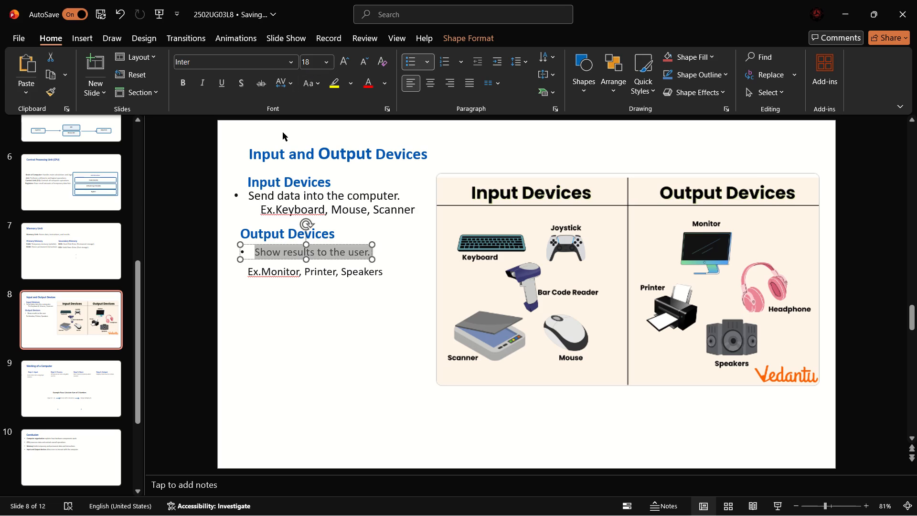
{"action": "left_click", "coordinate": [312, 57]}
{"action": "type", "text": "20"}
{"action": "key", "text": "Return"}
{"action": "left_click", "coordinate": [306, 266]}
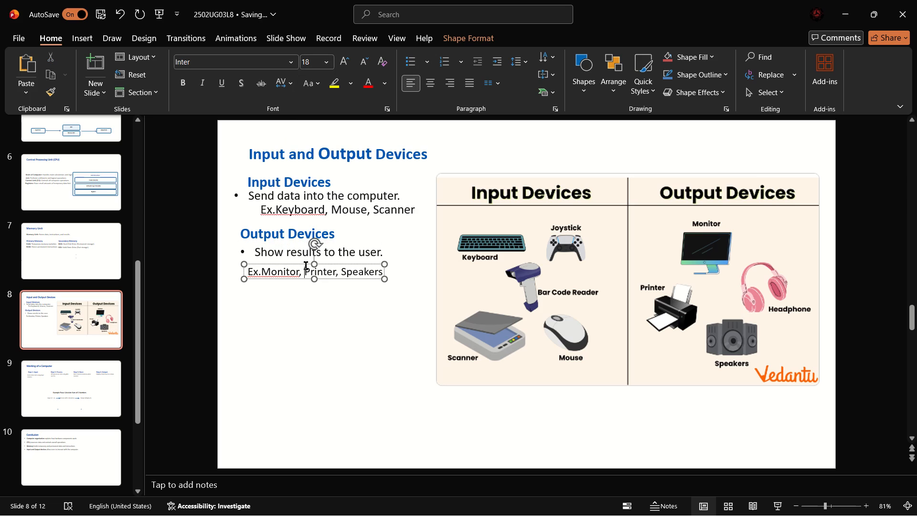
{"action": "key", "text": "ctrl+a"}
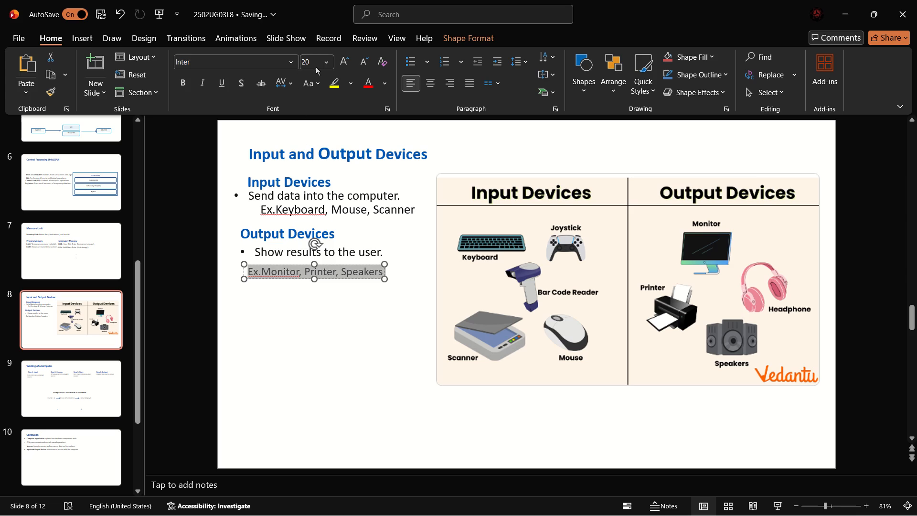
{"action": "left_click", "coordinate": [312, 62]}
{"action": "type", "text": "20"}
{"action": "key", "text": "Return"}
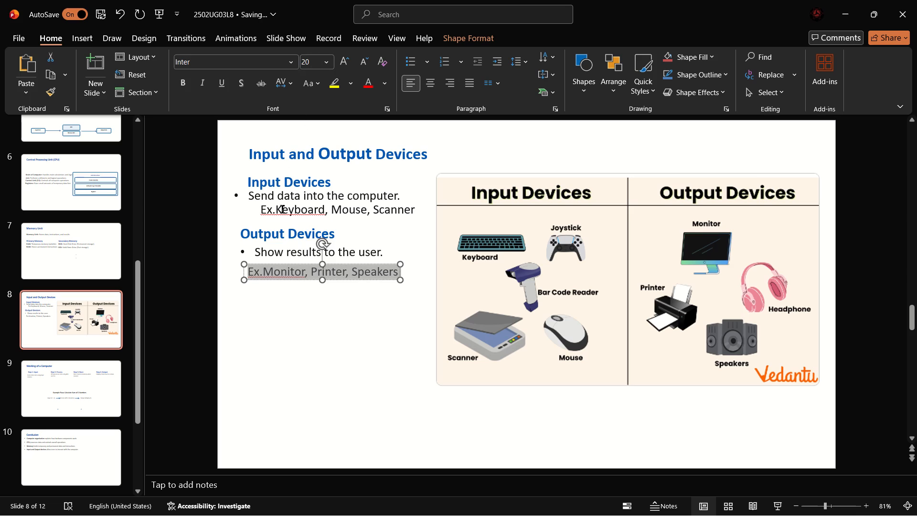
Reposition the "Ex.Keyboard, Mouse, Scanner" and "Ex.Monitor, Printer, Speakers" lines so each lines up beneath its bullet text.
{"action": "left_click", "coordinate": [282, 209]}
{"action": "left_click_drag", "start_coordinate": [289, 201], "coordinate": [278, 201]}
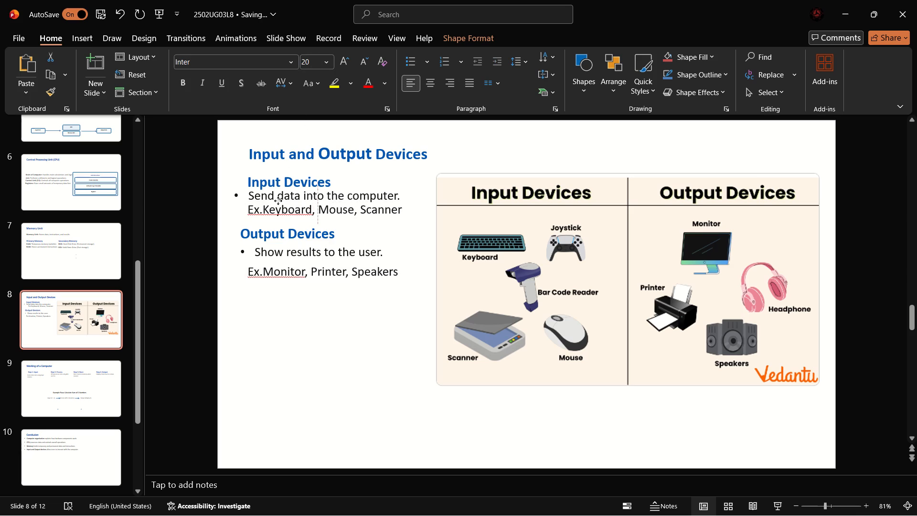
{"action": "left_click_drag", "start_coordinate": [278, 201], "coordinate": [275, 203]}
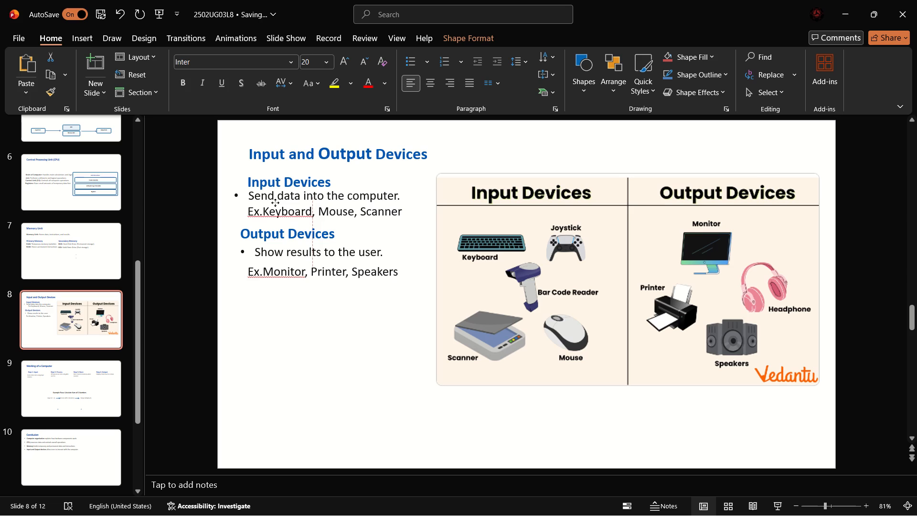
{"action": "left_click_drag", "start_coordinate": [275, 203], "coordinate": [276, 204]}
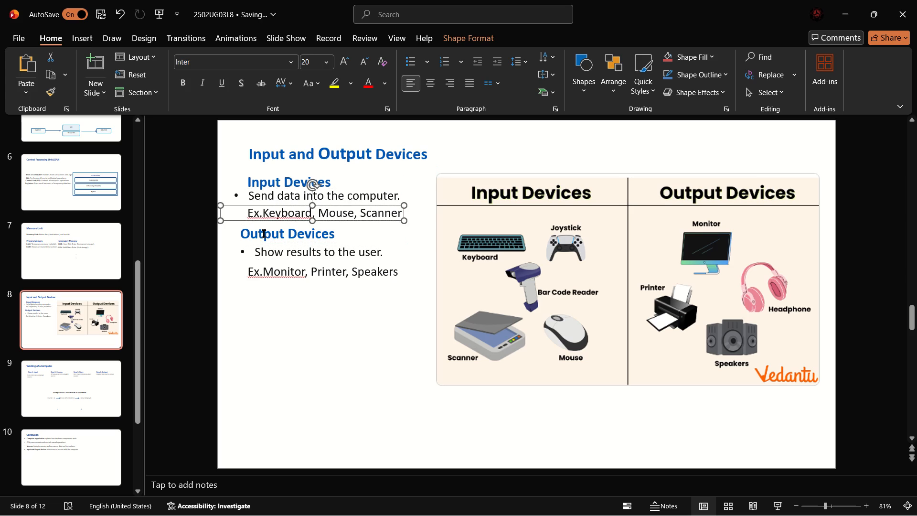
{"action": "left_click", "coordinate": [264, 277]}
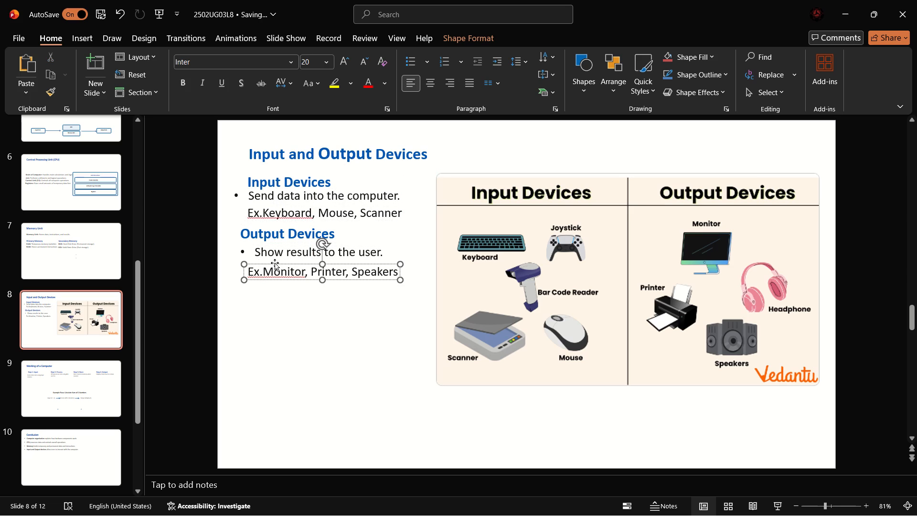
{"action": "left_click", "coordinate": [275, 263]}
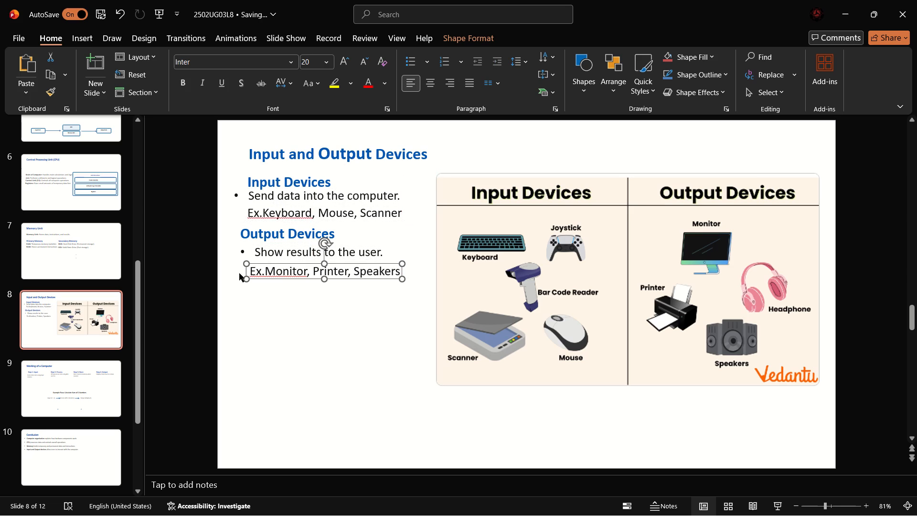
Remove the bullet from the "Send data into the computer." line and reapply it with the standard bullet indent.
{"action": "left_click", "coordinate": [250, 197]}
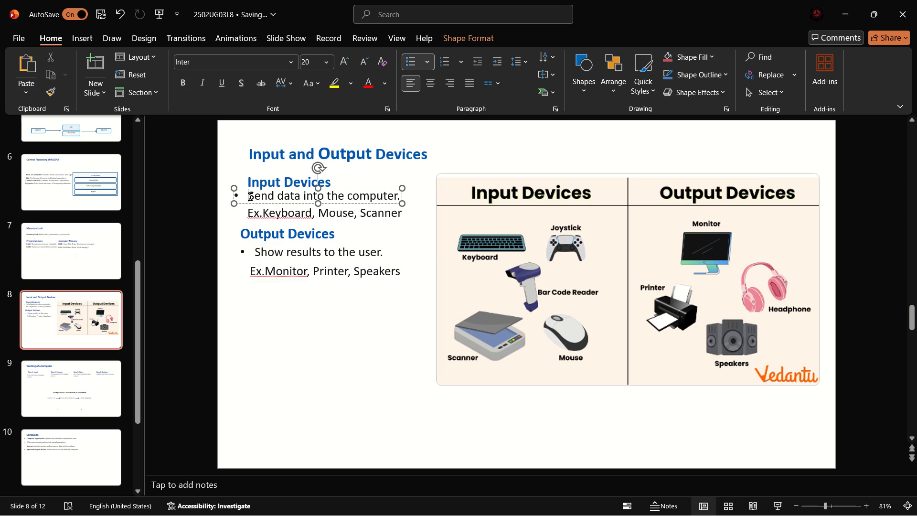
{"action": "key", "text": "BackSpace"}
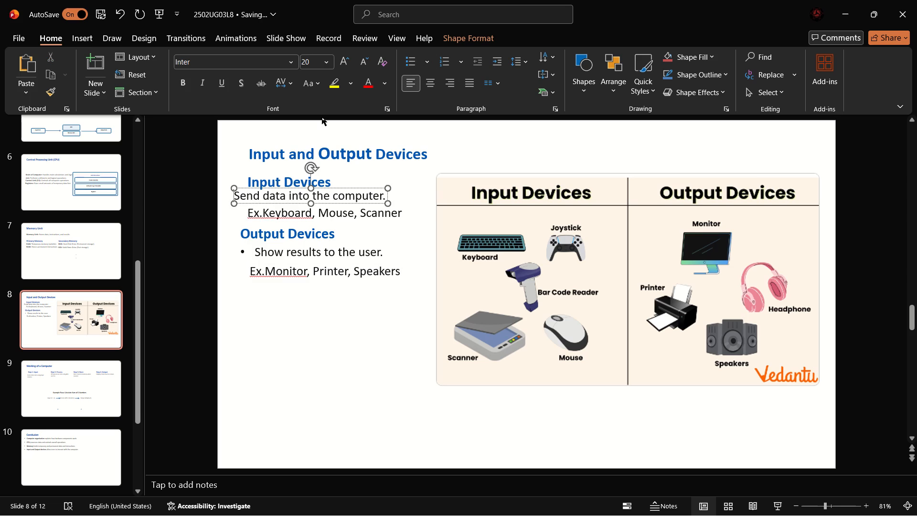
{"action": "left_click", "coordinate": [414, 56]}
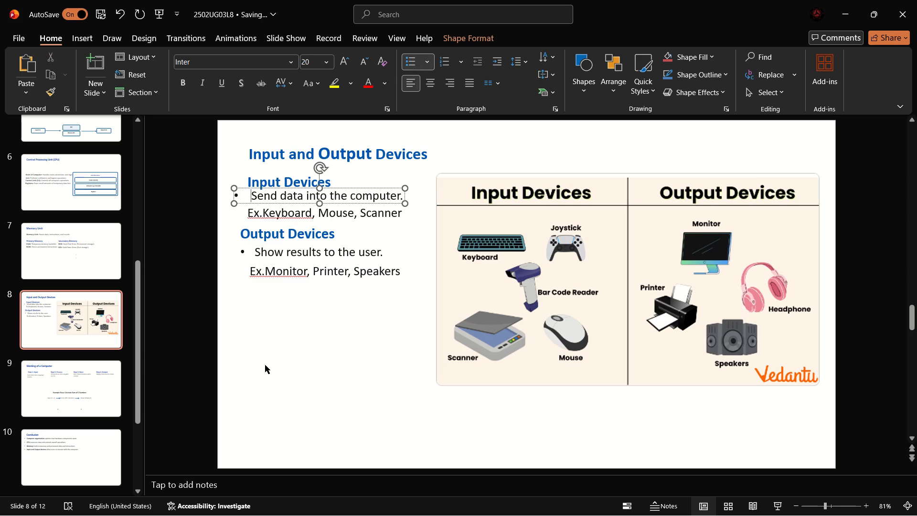
{"action": "left_click", "coordinate": [266, 367]}
On the Working of a Computer slide, set the font size of the "Step 1: Input" heading to 22.
{"action": "left_click", "coordinate": [54, 380]}
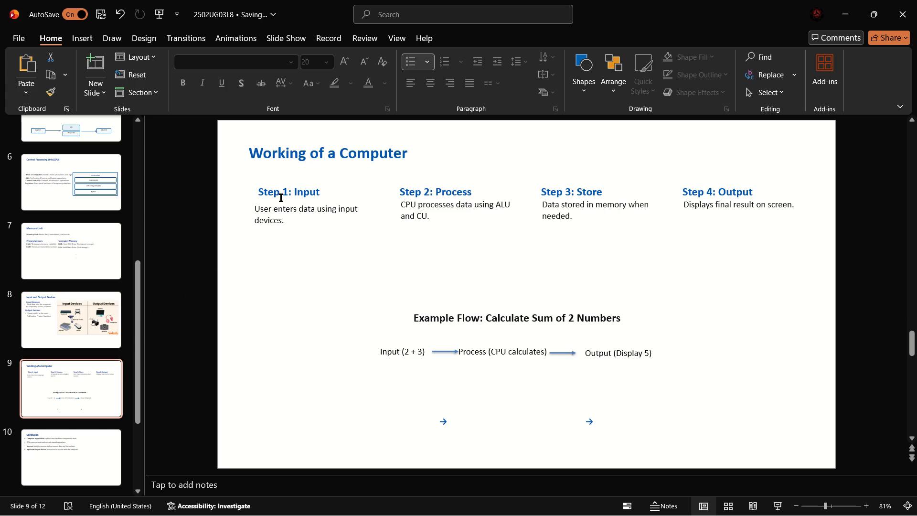
{"action": "left_click_drag", "start_coordinate": [262, 193], "coordinate": [327, 191]}
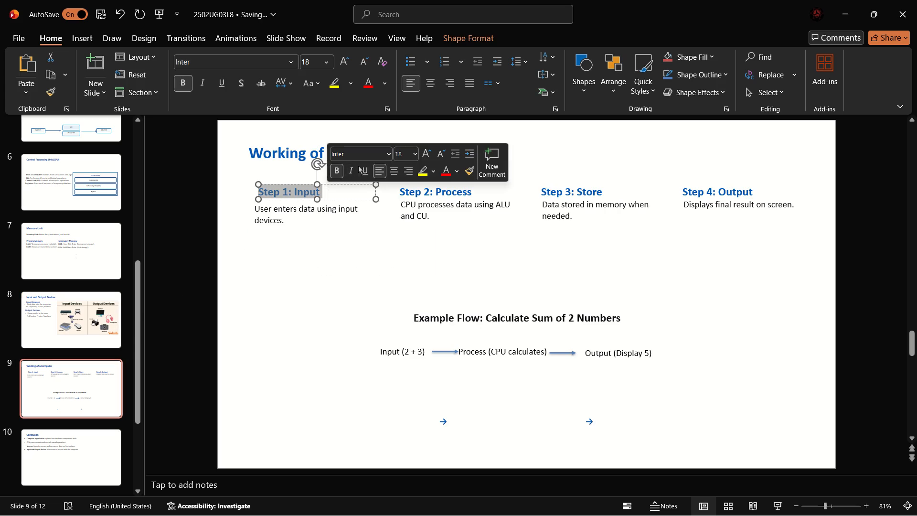
{"action": "left_click", "coordinate": [398, 156]}
{"action": "type", "text": "22"}
{"action": "key", "text": "Return"}
Set the font size of the Step 1 description "User enters data using input devices." to 20.
{"action": "left_click", "coordinate": [321, 213]}
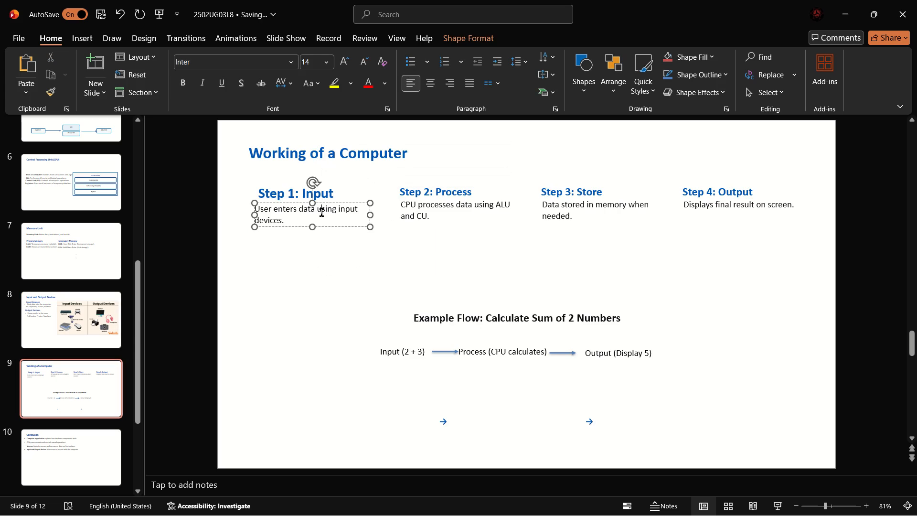
{"action": "key", "text": "ctrl+a"}
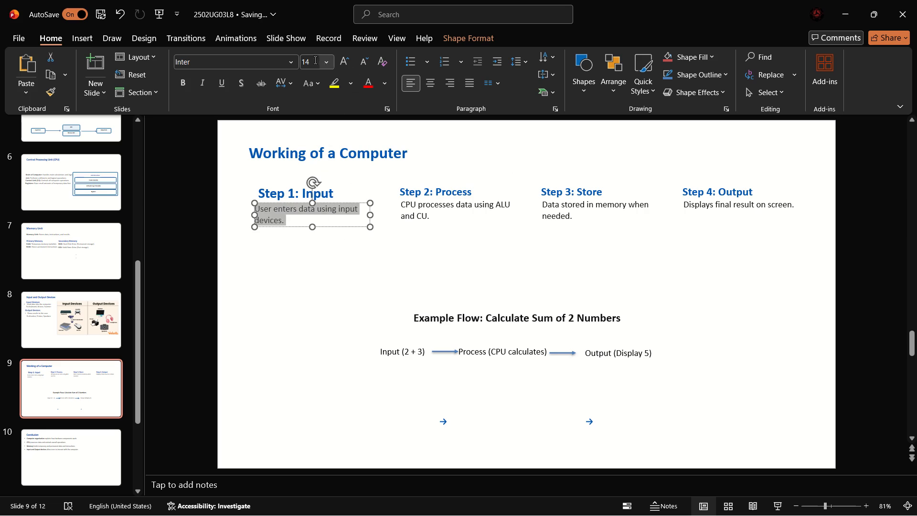
{"action": "left_click", "coordinate": [315, 60]}
{"action": "key", "text": "1"}
{"action": "key", "text": "BackSpace"}
{"action": "type", "text": "20-"}
{"action": "key", "text": "Return"}
{"action": "left_click", "coordinate": [311, 65]}
{"action": "type", "text": "20"}
{"action": "key", "text": "Return"}
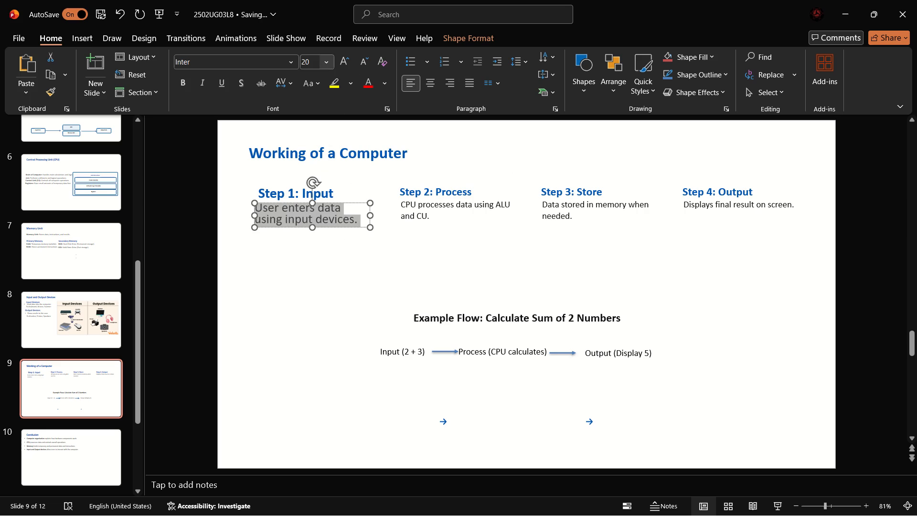
Add a bullet to the Step 1 description, widen its text box to keep two lines, and position it beneath the "Step 1: Input" heading.
{"action": "left_click", "coordinate": [429, 210]}
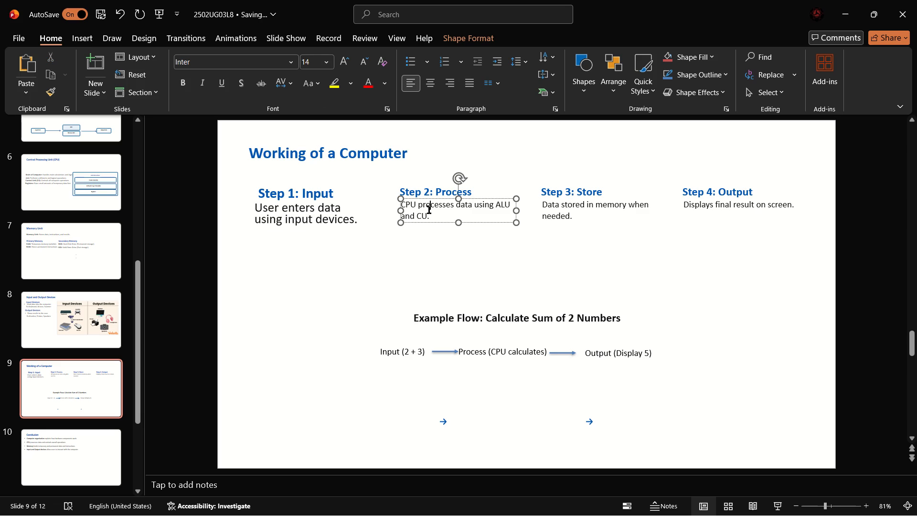
{"action": "left_click", "coordinate": [258, 208]}
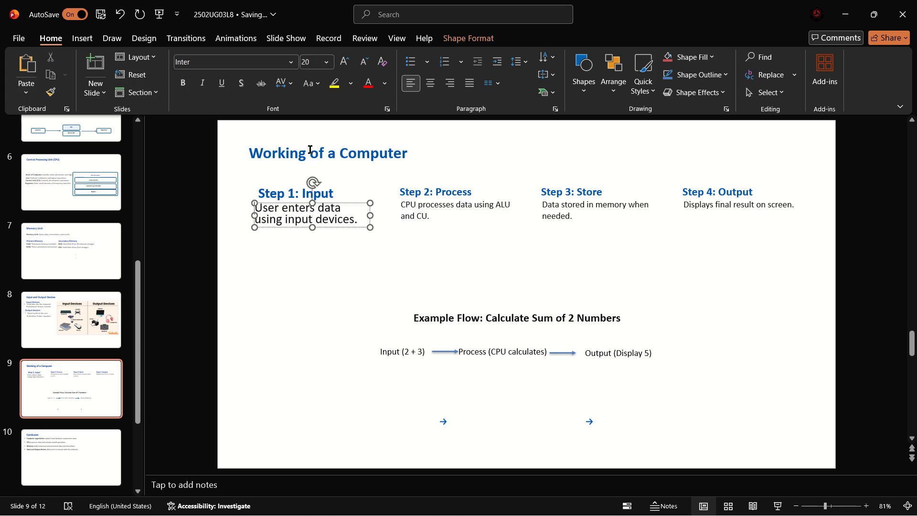
{"action": "left_click", "coordinate": [415, 64]}
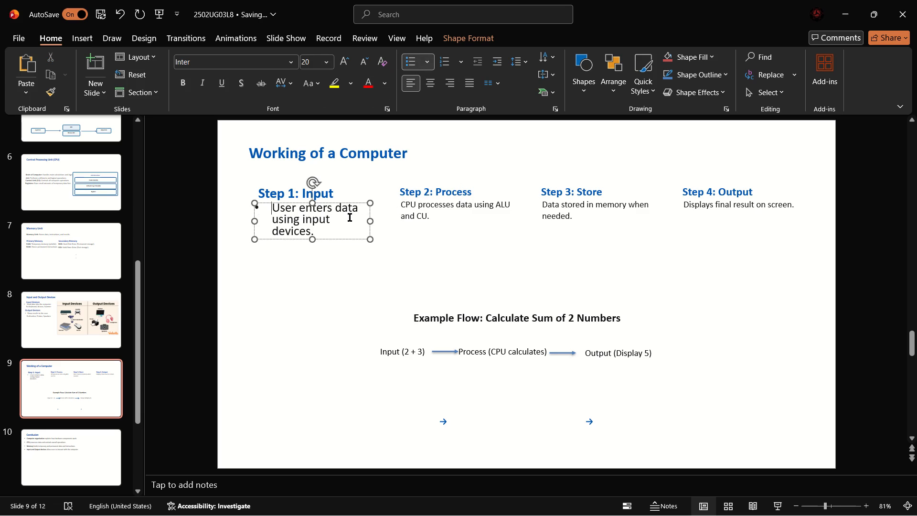
{"action": "left_click_drag", "start_coordinate": [373, 220], "coordinate": [384, 220]}
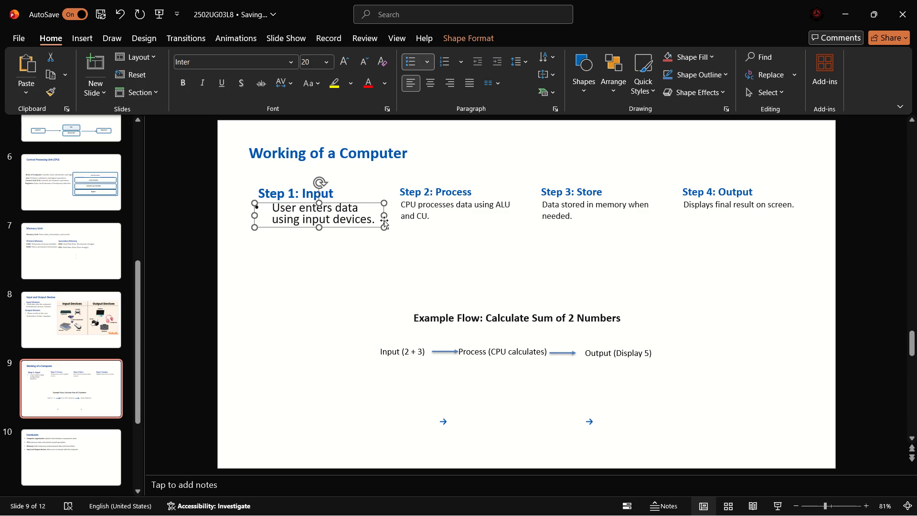
{"action": "left_click_drag", "start_coordinate": [344, 202], "coordinate": [336, 200]}
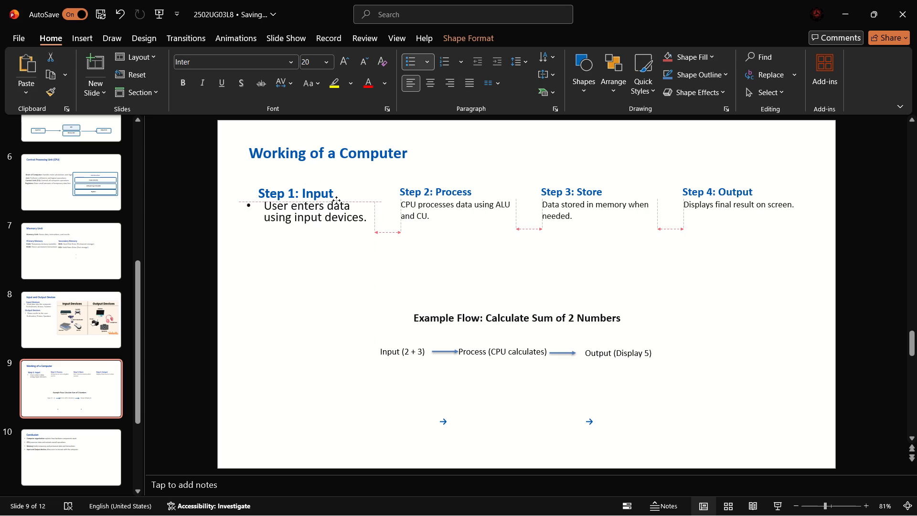
{"action": "left_click_drag", "start_coordinate": [336, 200], "coordinate": [336, 201]}
{"action": "left_click_drag", "start_coordinate": [332, 202], "coordinate": [325, 207]}
Set the font size of the "Step 2: Process" heading to 22.
{"action": "left_click", "coordinate": [422, 197]}
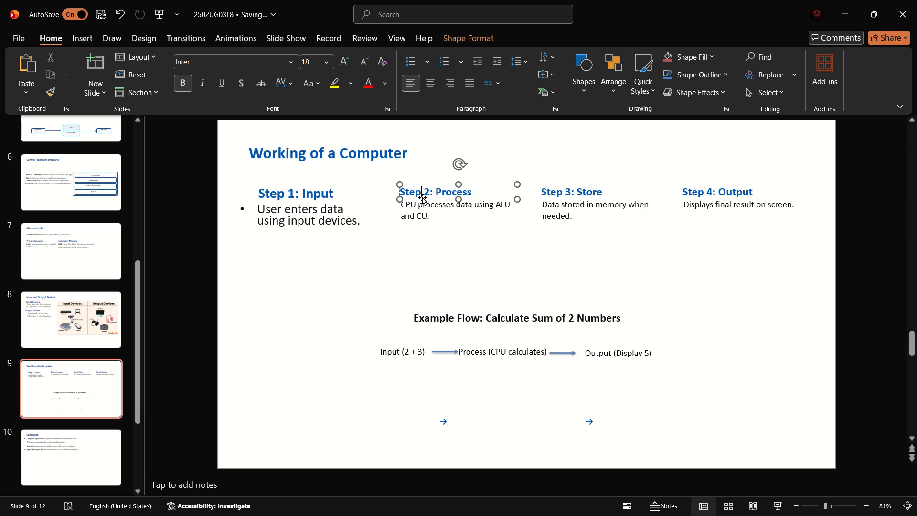
{"action": "key", "text": "ctrl+a"}
{"action": "left_click", "coordinate": [309, 59]}
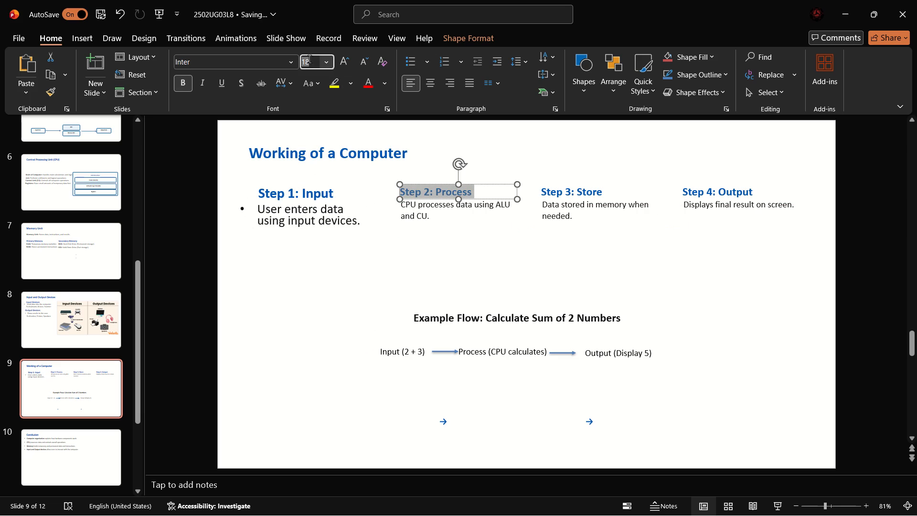
{"action": "type", "text": "22"}
{"action": "key", "text": "Return"}
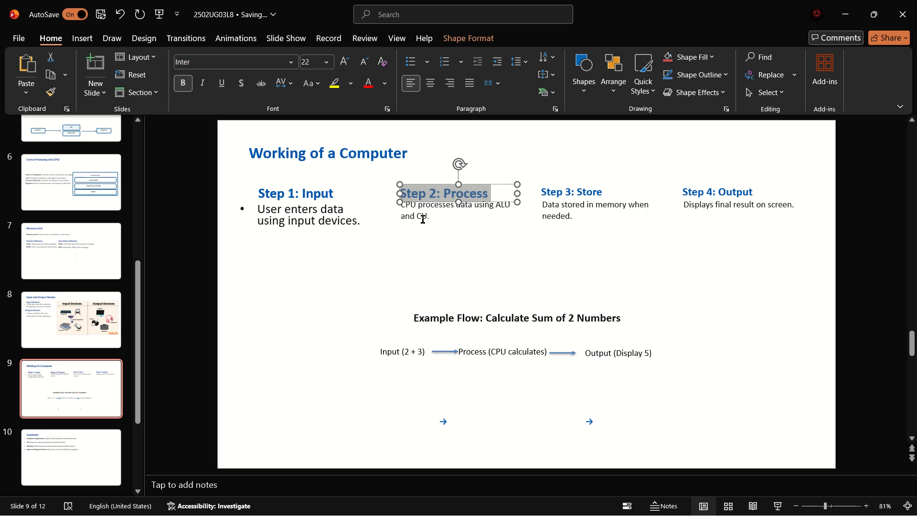
Set the font size of the Step 2 description "CPU processes data using ALU and CU." to 20.
{"action": "left_click", "coordinate": [426, 221]}
{"action": "key", "text": "ctrl+a"}
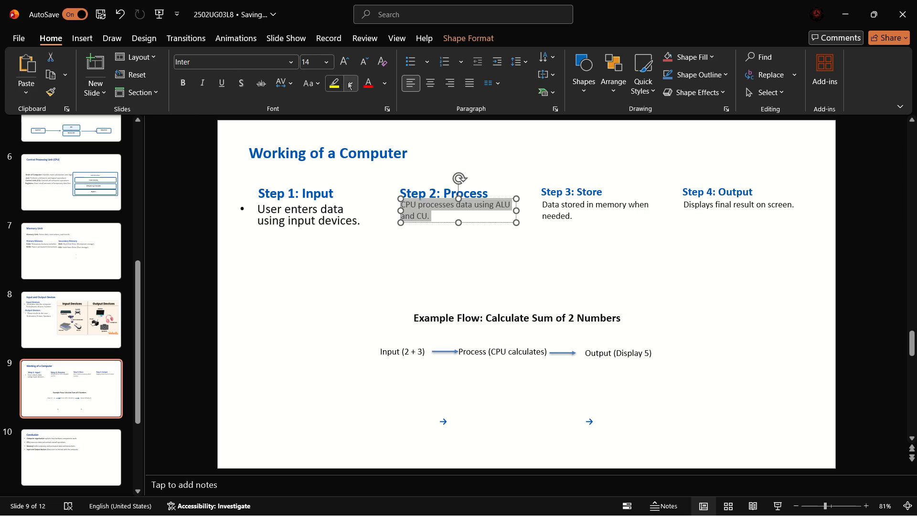
{"action": "left_click", "coordinate": [313, 63]}
{"action": "type", "text": "20"}
{"action": "key", "text": "Return"}
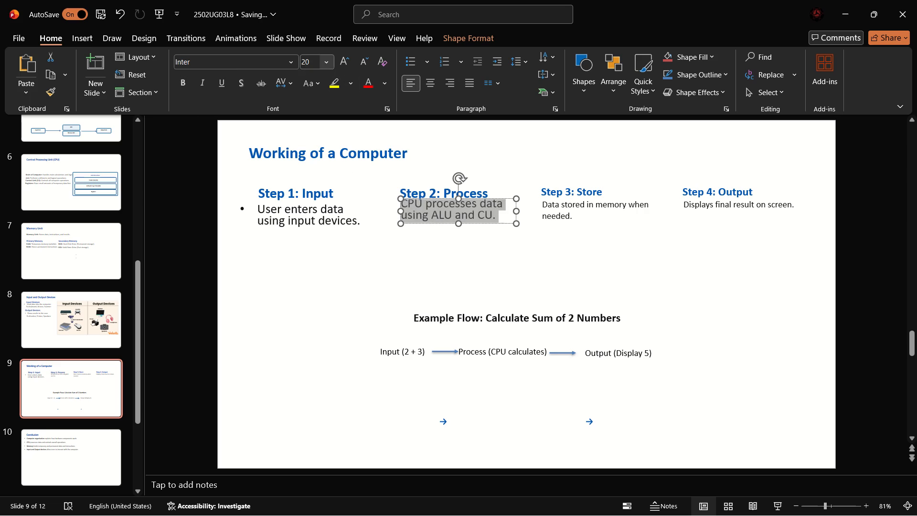
Add a bullet to the Step 2 description, widen its text box to fit two lines, and align it with the Step 1 description.
{"action": "left_click", "coordinate": [412, 55]}
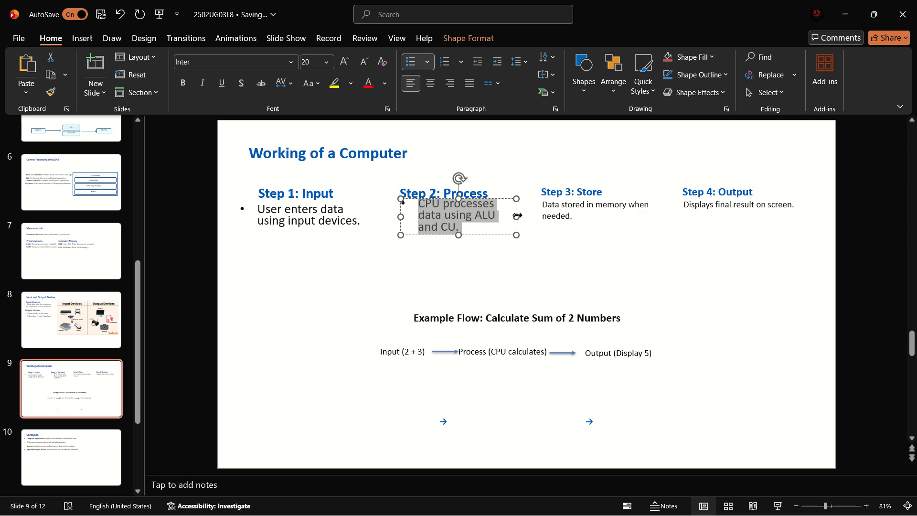
{"action": "left_click_drag", "start_coordinate": [516, 215], "coordinate": [526, 215]}
{"action": "left_click_drag", "start_coordinate": [501, 198], "coordinate": [488, 204]}
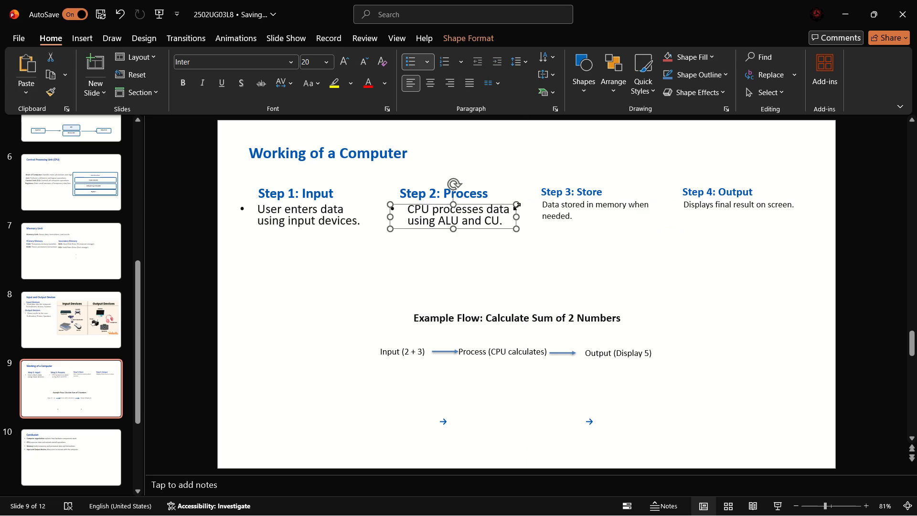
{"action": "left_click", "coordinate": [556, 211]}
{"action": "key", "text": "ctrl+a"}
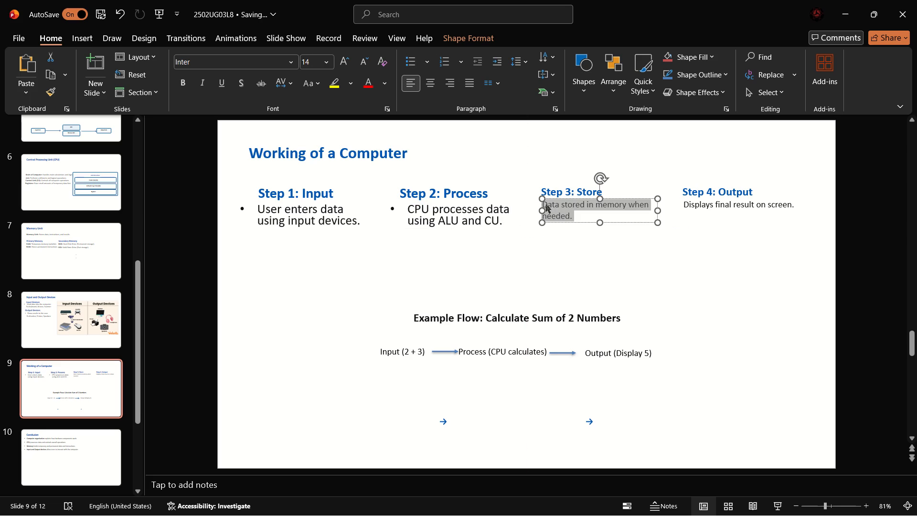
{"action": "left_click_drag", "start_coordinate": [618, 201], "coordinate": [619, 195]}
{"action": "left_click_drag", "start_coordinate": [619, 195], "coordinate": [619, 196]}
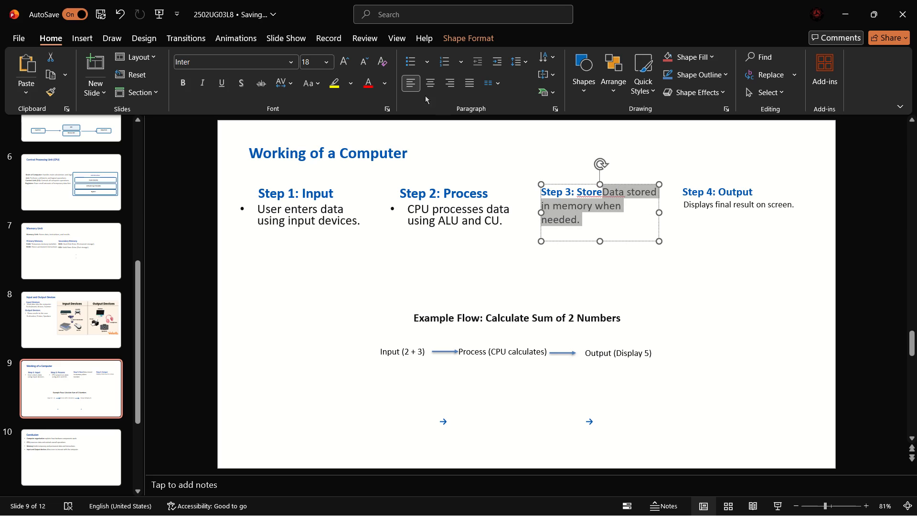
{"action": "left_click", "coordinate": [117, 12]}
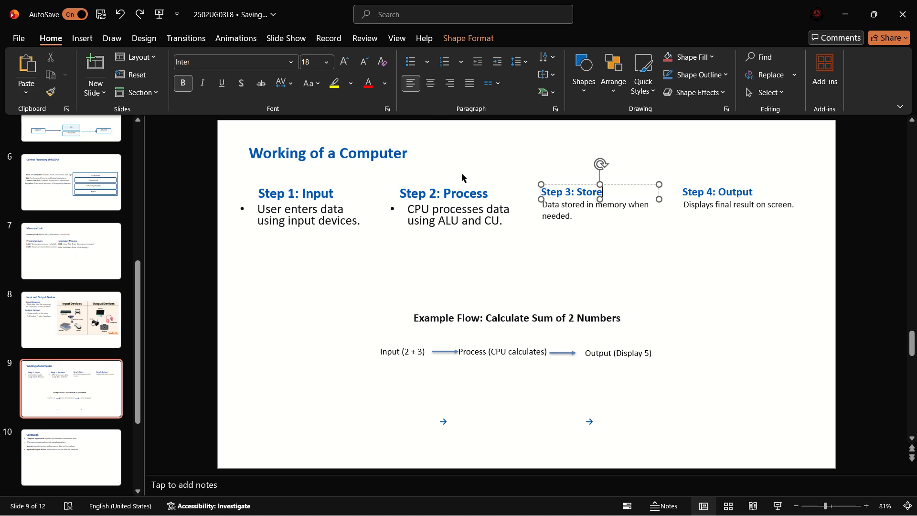
Set the font size of the "Step 3: Store" heading to 22.
{"action": "left_click", "coordinate": [564, 195], "text": "ctrl"}
{"action": "key", "text": "ctrl+a"}
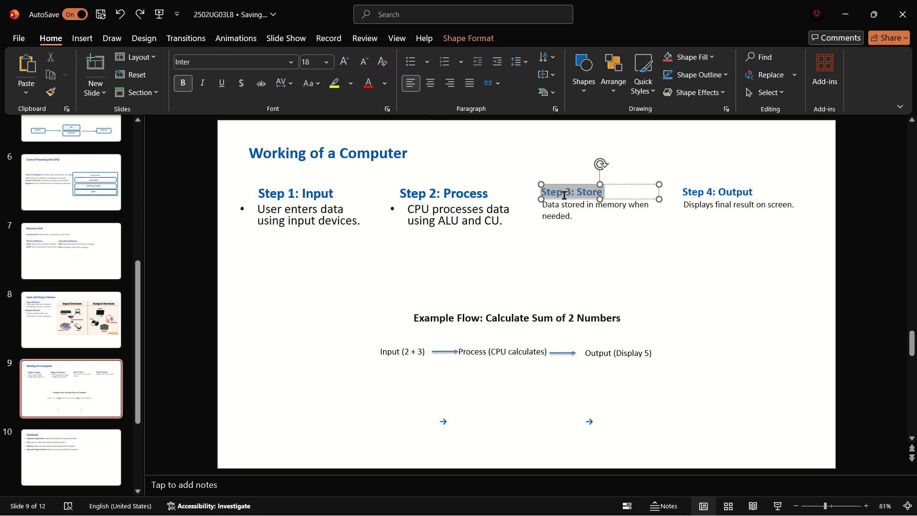
{"action": "left_click", "coordinate": [318, 62]}
{"action": "type", "text": "22"}
{"action": "key", "text": "Return"}
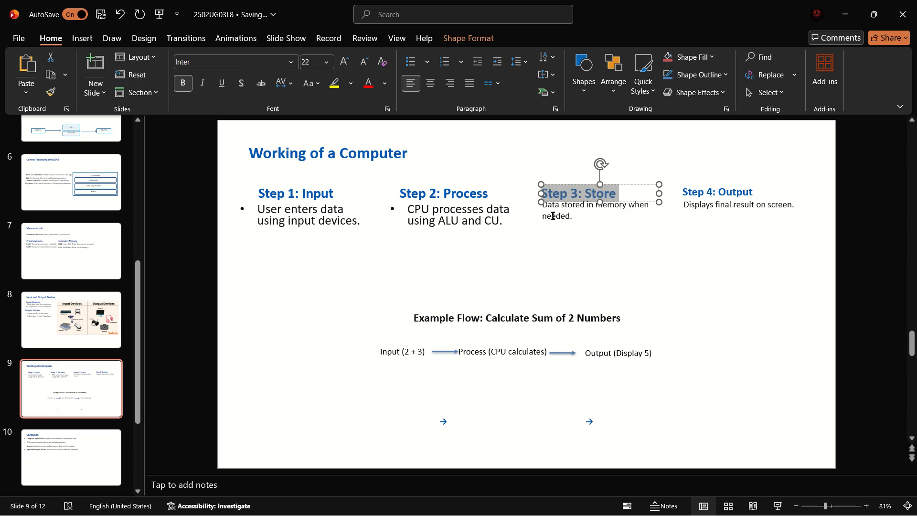
Set the font size of the Step 3 description "Data stored in memory when needed." to 20.
{"action": "left_click", "coordinate": [559, 216]}
{"action": "key", "text": "ctrl+a"}
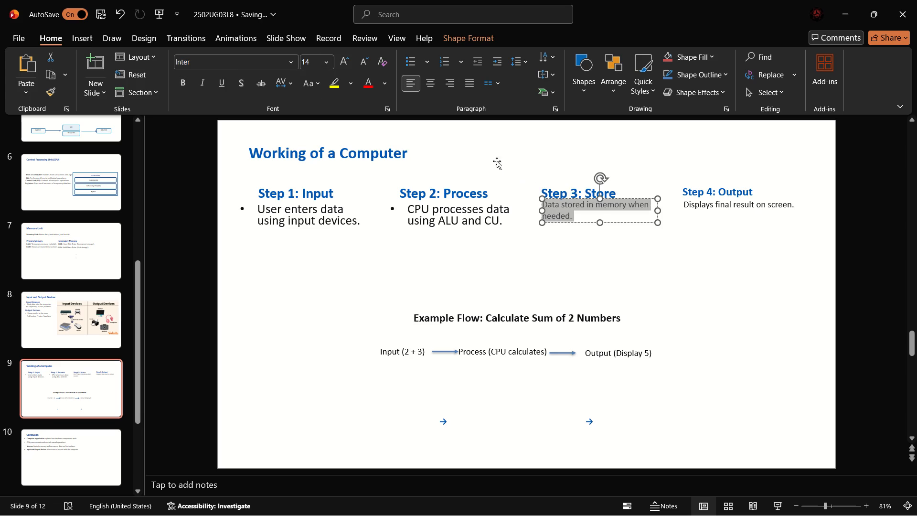
{"action": "left_click", "coordinate": [315, 59]}
{"action": "type", "text": "20"}
{"action": "key", "text": "Return"}
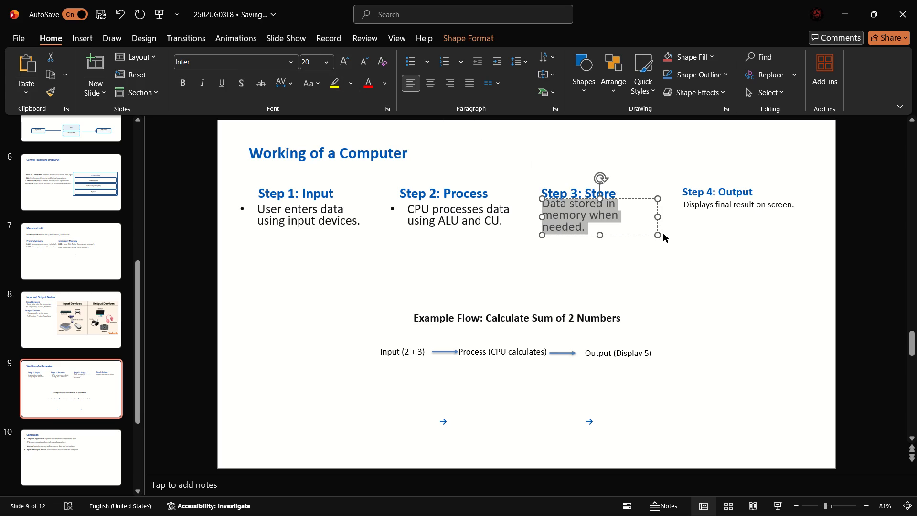
Widen the Step 3 description box to fit two lines and move it below its heading, level with the other descriptions.
{"action": "left_click_drag", "start_coordinate": [659, 220], "coordinate": [672, 216]}
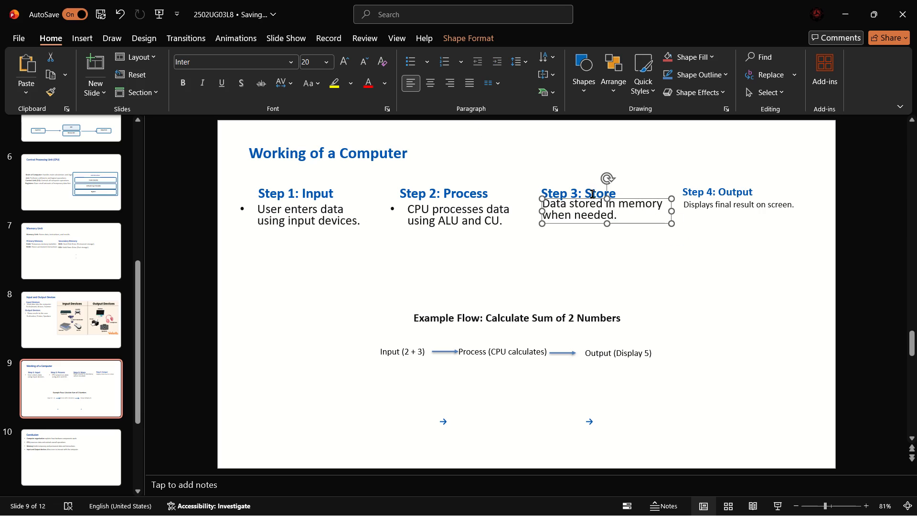
{"action": "left_click_drag", "start_coordinate": [592, 199], "coordinate": [588, 204]}
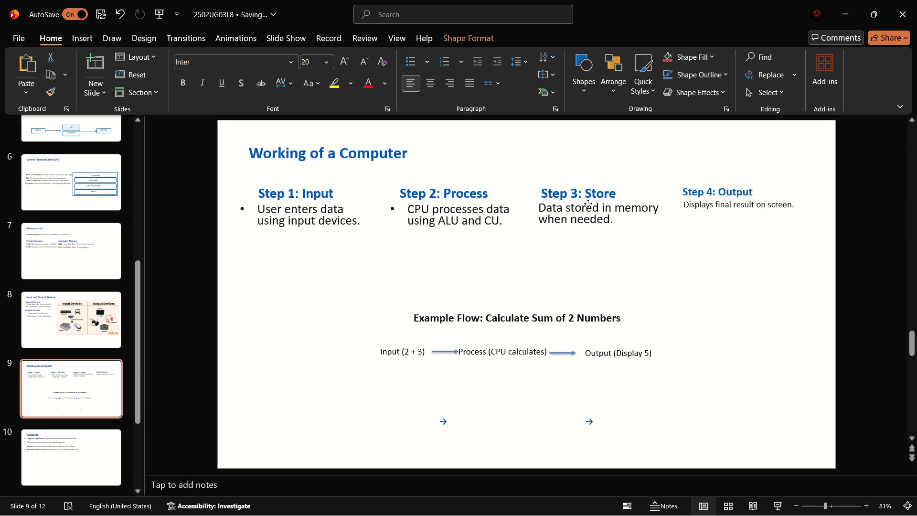
{"action": "left_click_drag", "start_coordinate": [588, 204], "coordinate": [588, 198]}
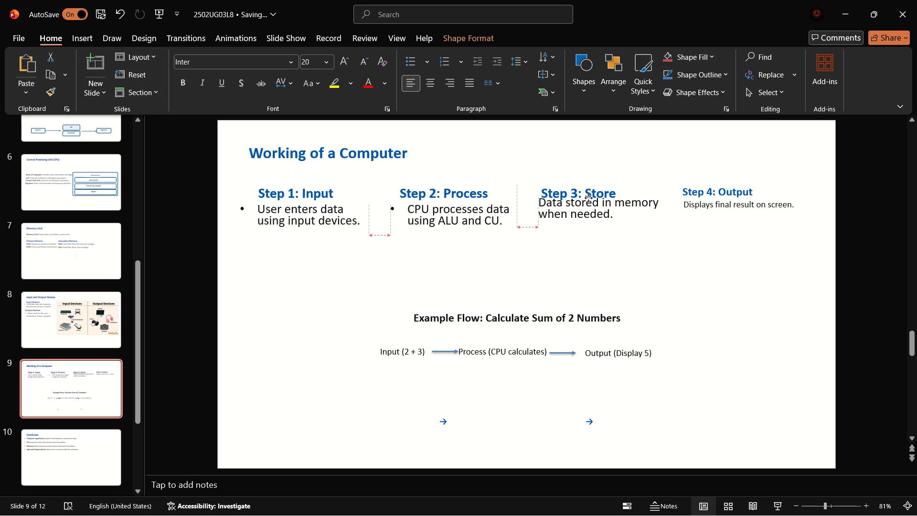
{"action": "left_click_drag", "start_coordinate": [588, 198], "coordinate": [586, 204]}
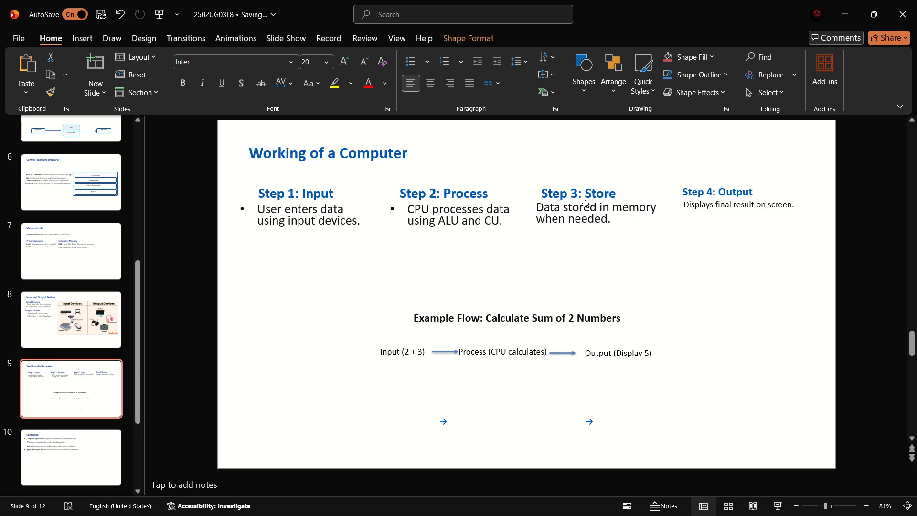
{"action": "left_click_drag", "start_coordinate": [586, 204], "coordinate": [586, 203]}
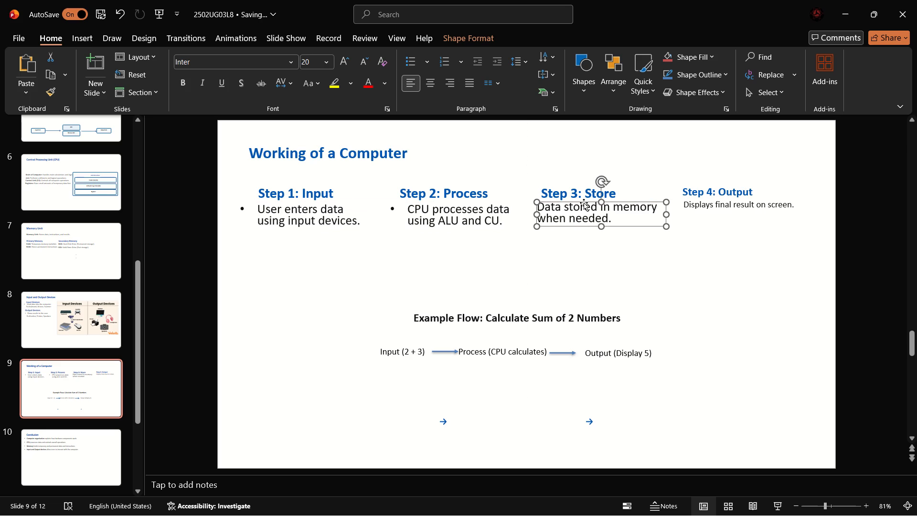
{"action": "left_click", "coordinate": [584, 203]}
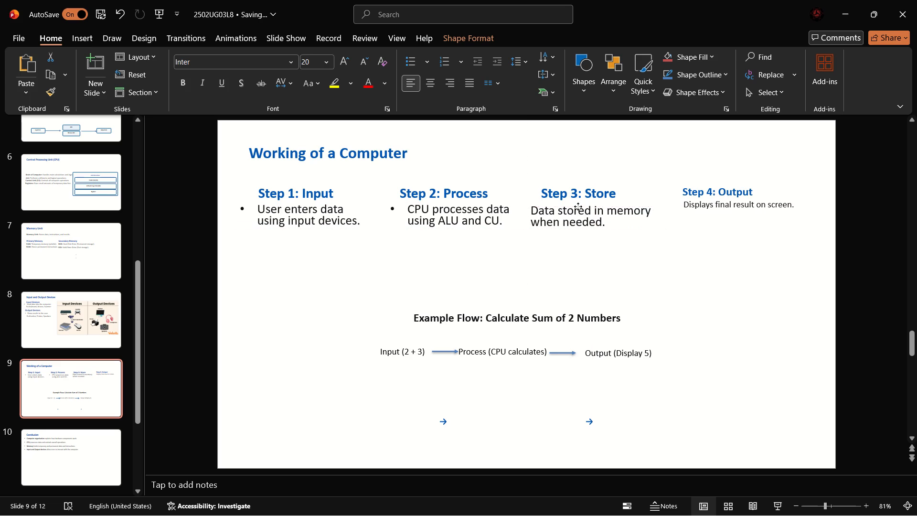
{"action": "left_click", "coordinate": [579, 205]}
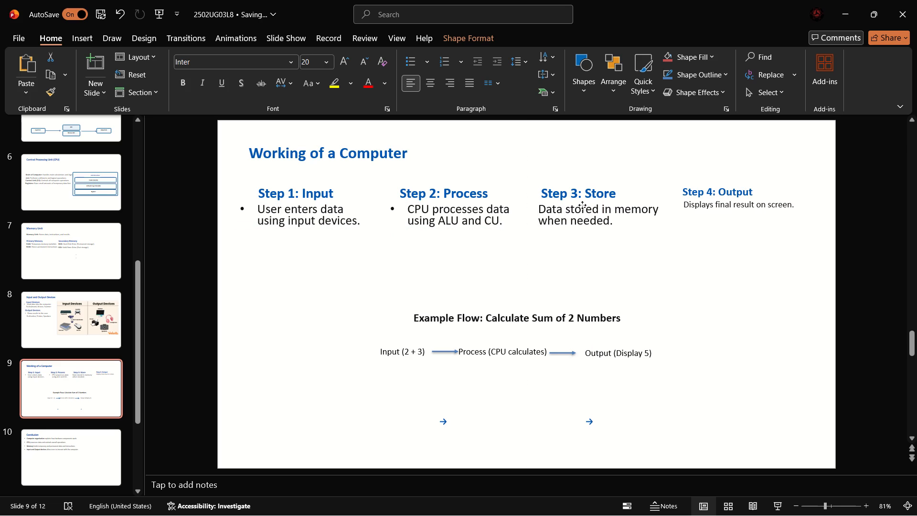
Add a bullet to the Step 3 description, widen its box to keep two lines, and shift it so the text sits under its heading.
{"action": "left_click", "coordinate": [409, 64]}
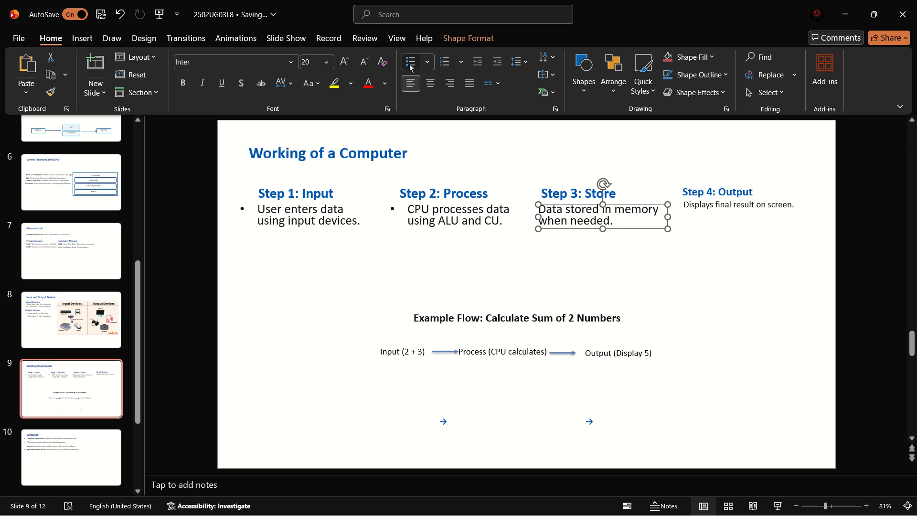
{"action": "left_click", "coordinate": [665, 226]}
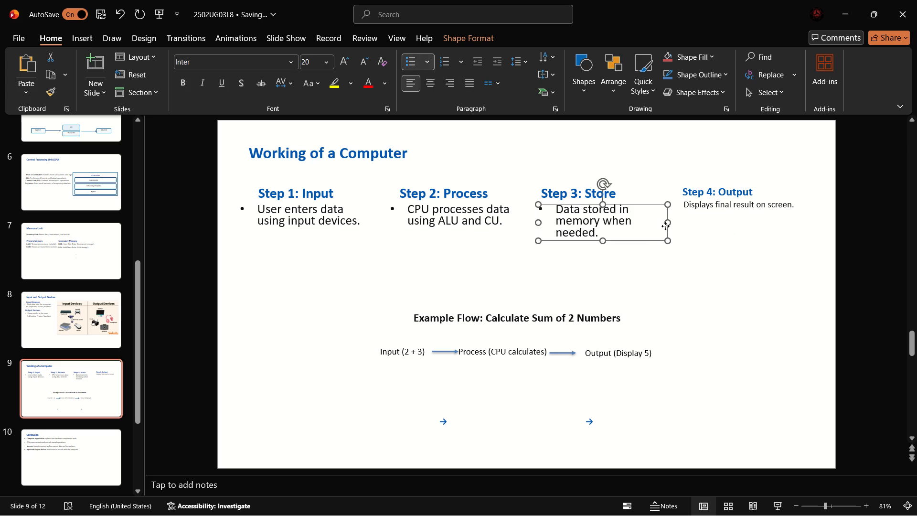
{"action": "left_click_drag", "start_coordinate": [666, 222], "coordinate": [670, 221]}
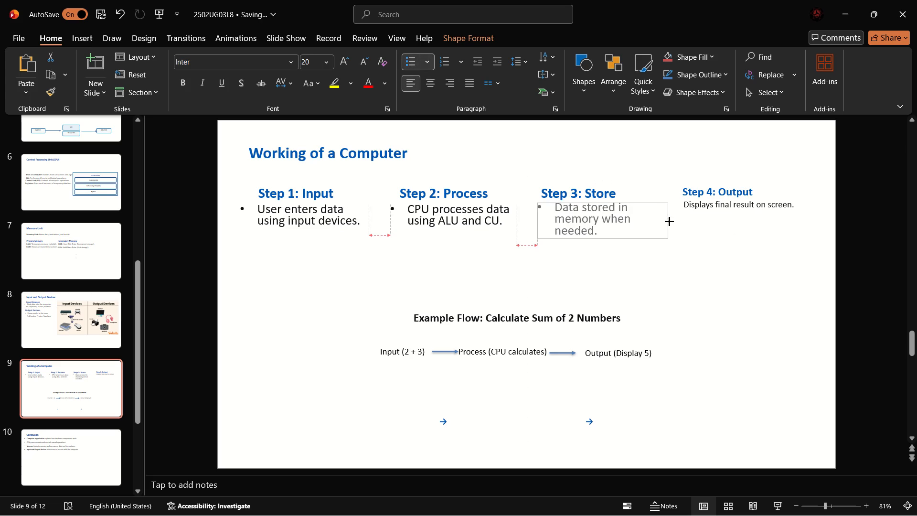
{"action": "left_click_drag", "start_coordinate": [670, 221], "coordinate": [672, 220]}
{"action": "left_click_drag", "start_coordinate": [671, 218], "coordinate": [683, 216]}
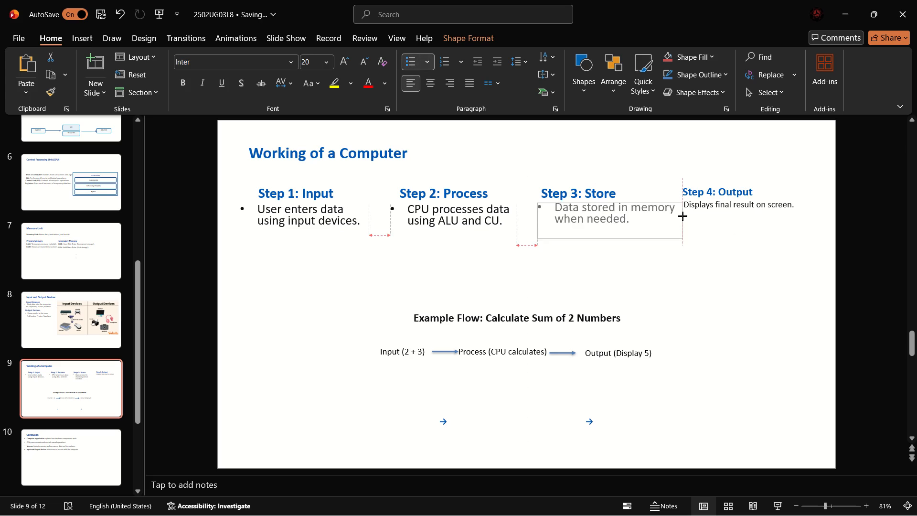
{"action": "left_click_drag", "start_coordinate": [683, 216], "coordinate": [683, 215]}
{"action": "left_click_drag", "start_coordinate": [619, 204], "coordinate": [609, 205]}
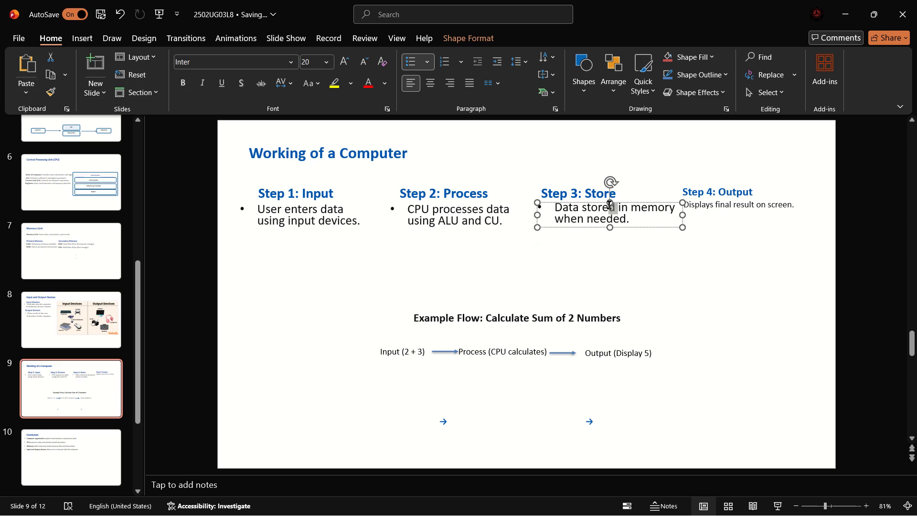
{"action": "left_click_drag", "start_coordinate": [609, 205], "coordinate": [608, 205]}
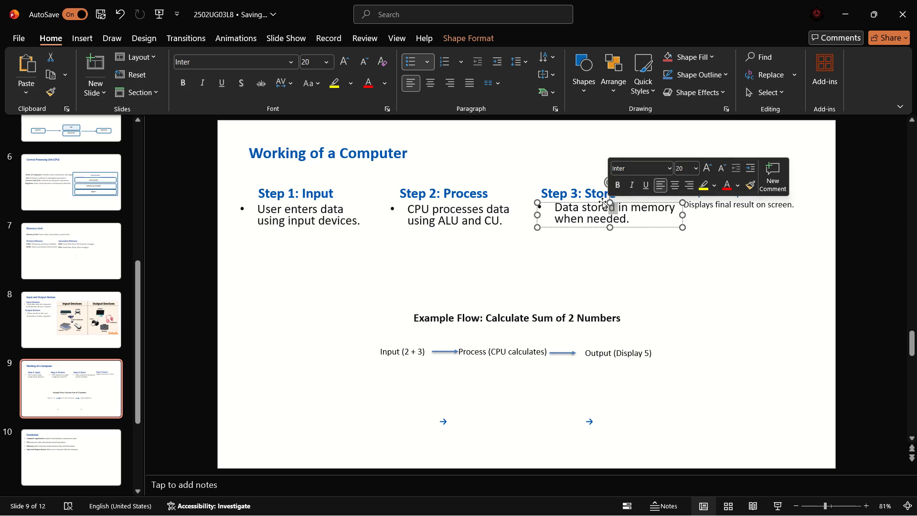
{"action": "left_click_drag", "start_coordinate": [602, 202], "coordinate": [592, 202]}
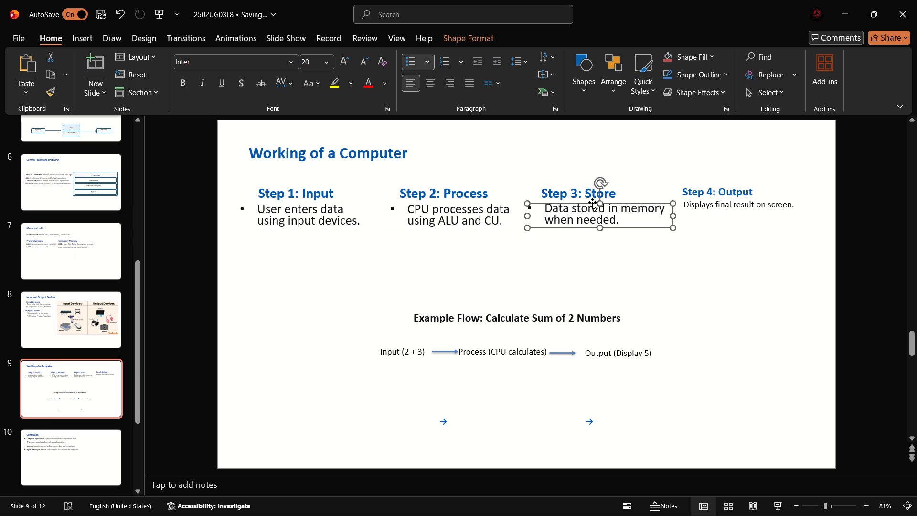
Add a bullet to the "Step 4: Output" heading and set its font size to 22.
{"action": "left_click", "coordinate": [704, 212]}
{"action": "left_click", "coordinate": [702, 195]}
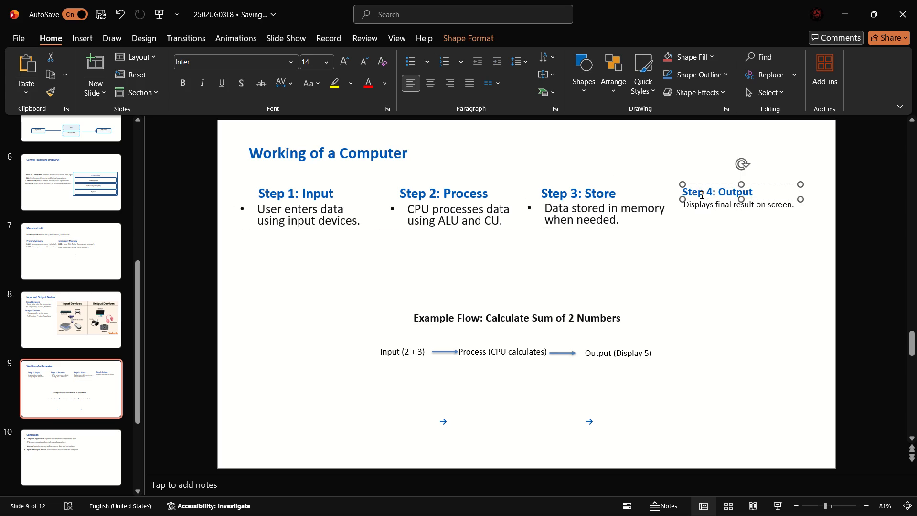
{"action": "key", "text": "ctrl+a"}
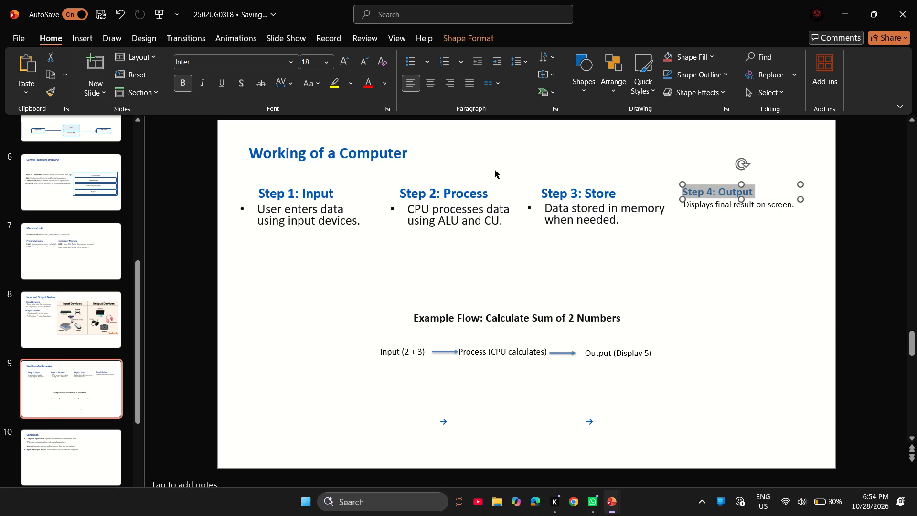
{"action": "left_click", "coordinate": [415, 65]}
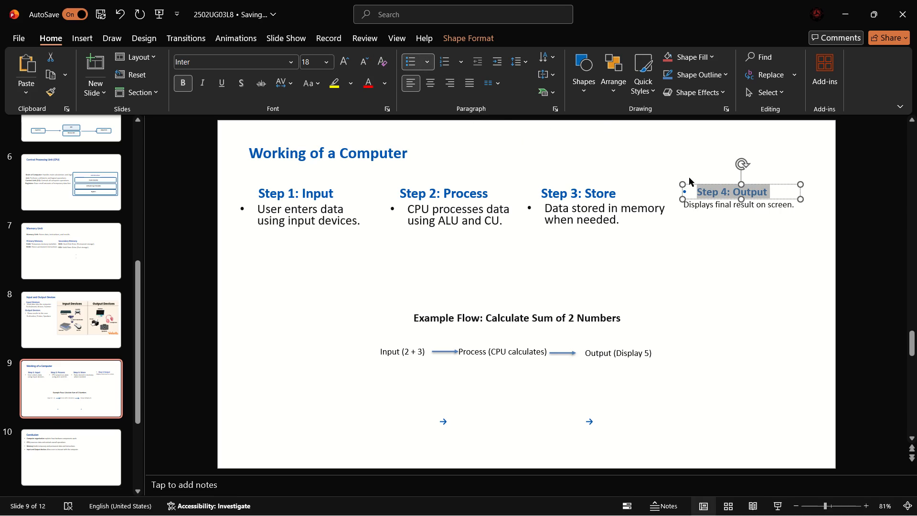
{"action": "left_click", "coordinate": [311, 62]}
{"action": "type", "text": "22"}
{"action": "key", "text": "Return"}
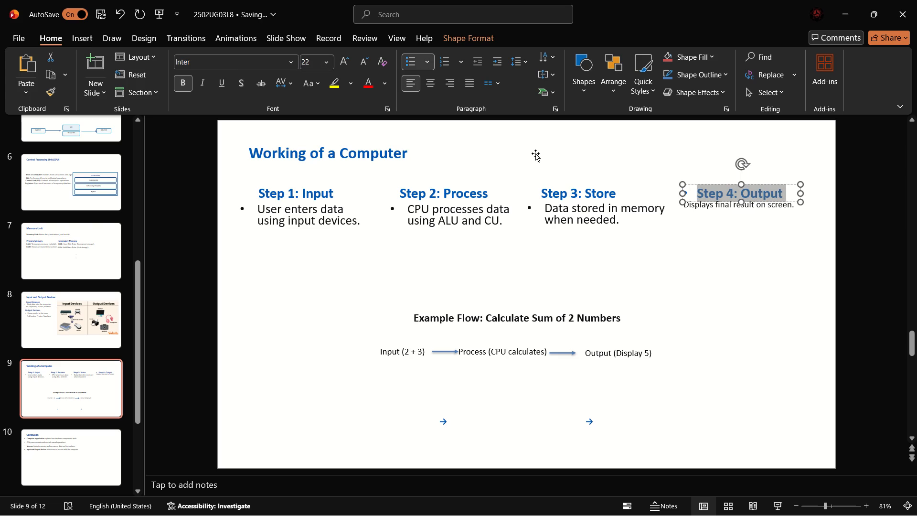
Set the font size of the Step 4 description "Displays final result on screen." to 20.
{"action": "left_click", "coordinate": [721, 202]}
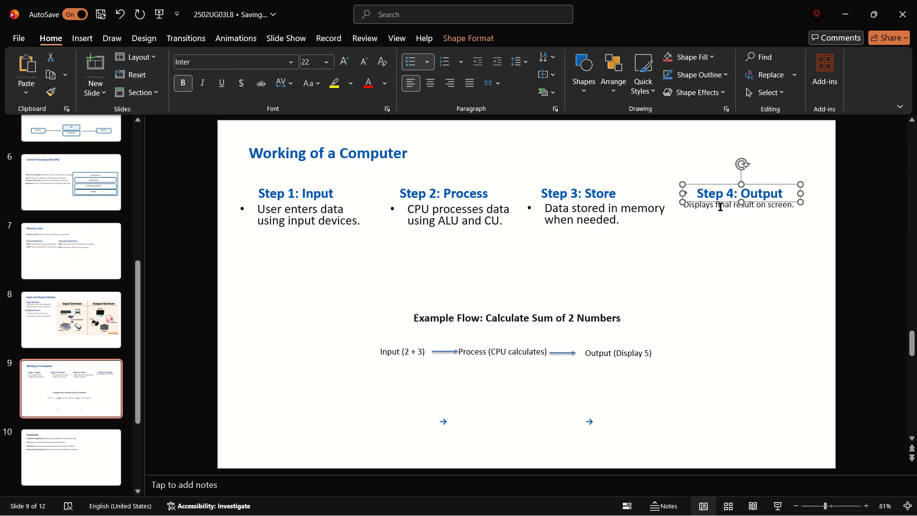
{"action": "left_click", "coordinate": [720, 207]}
{"action": "key", "text": "ctrl+a"}
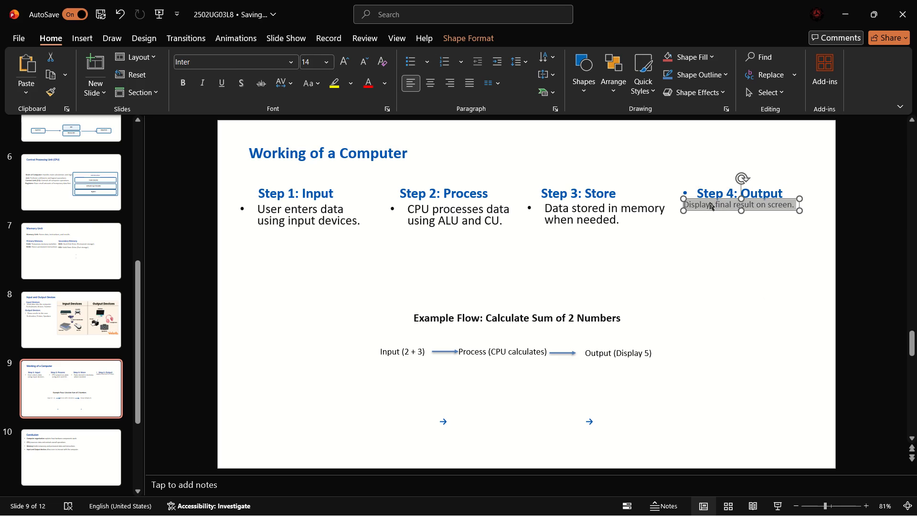
{"action": "left_click", "coordinate": [316, 62]}
{"action": "type", "text": "20"}
{"action": "key", "text": "Return"}
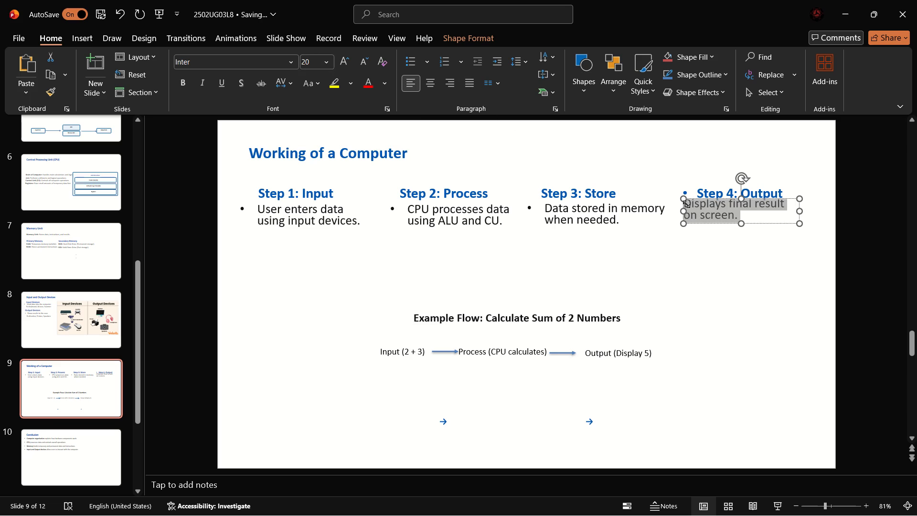
Remove the bullet from the "Step 4: Output" heading.
{"action": "left_click", "coordinate": [714, 188]}
{"action": "left_click", "coordinate": [695, 193]}
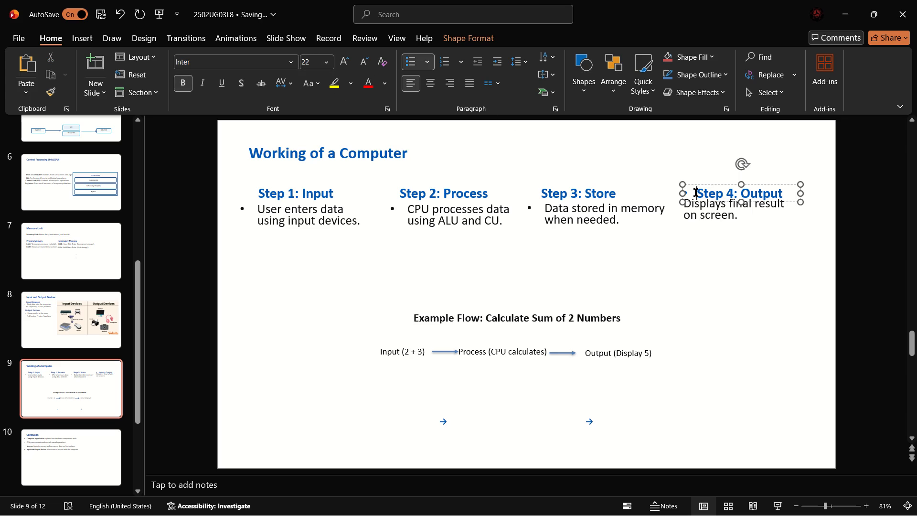
{"action": "key", "text": "BackSpace"}
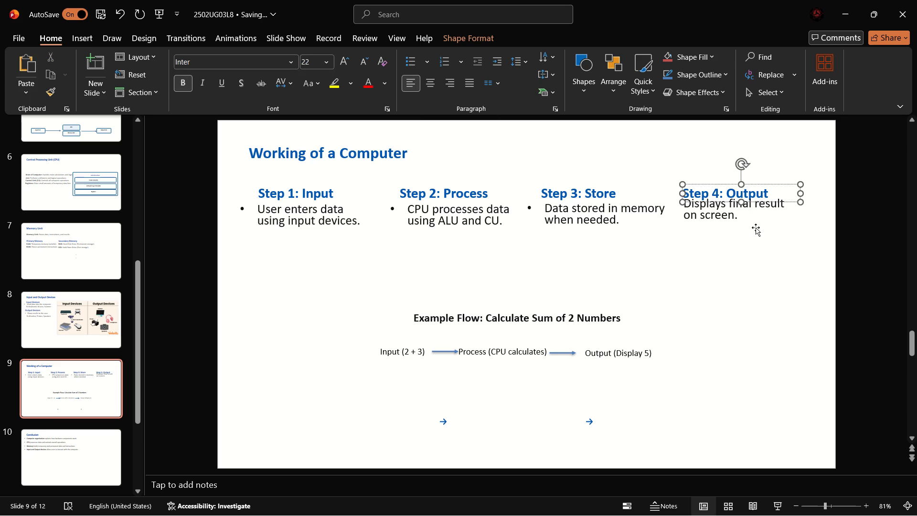
Add a bullet to the Step 4 description and move its box down and slightly left, level with the Step 3 description.
{"action": "left_click", "coordinate": [756, 227]}
{"action": "left_click", "coordinate": [765, 198]}
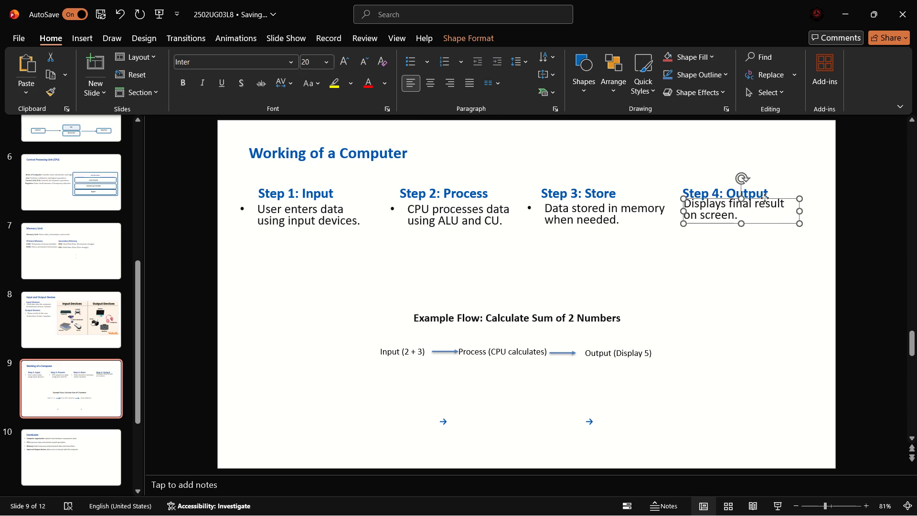
{"action": "left_click", "coordinate": [685, 212]}
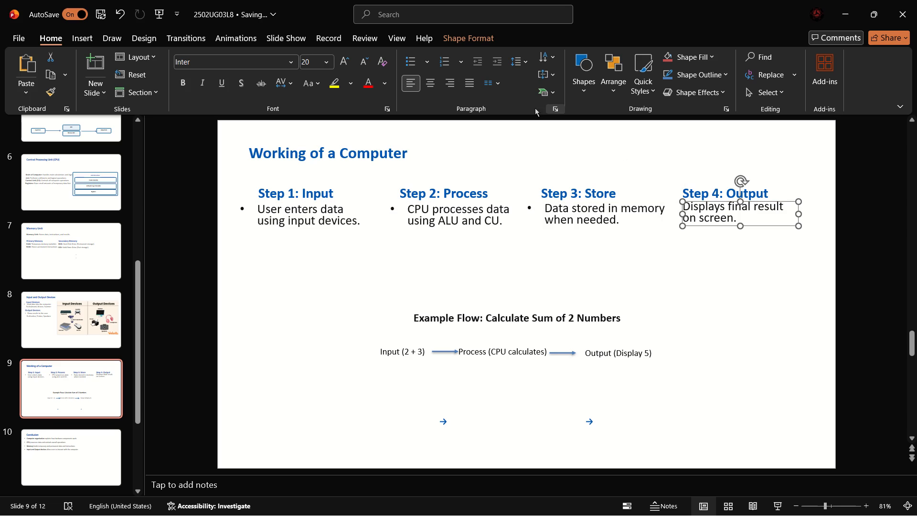
{"action": "left_click", "coordinate": [410, 59]}
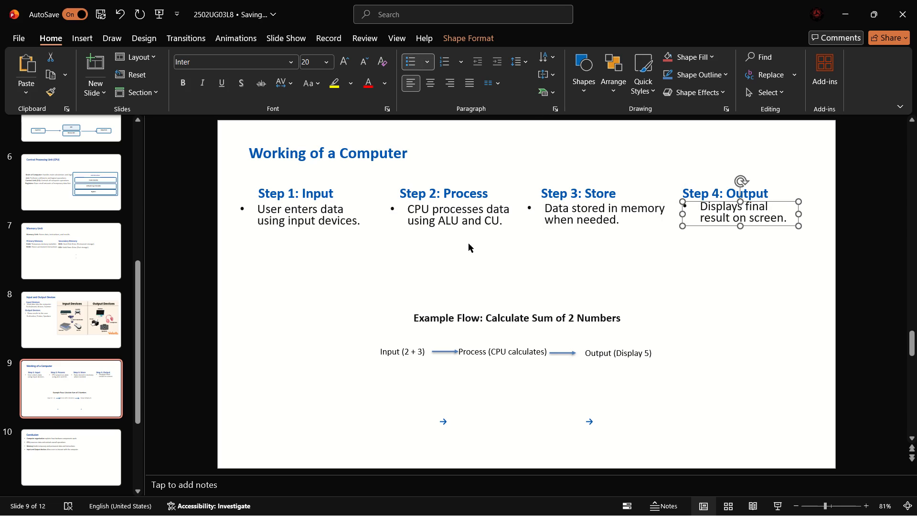
{"action": "left_click_drag", "start_coordinate": [761, 200], "coordinate": [749, 201]}
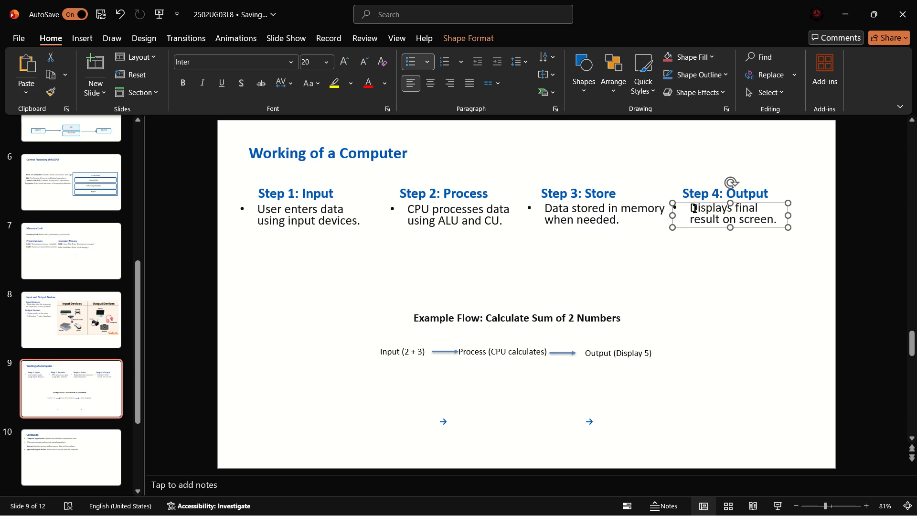
Set the font size of the "Example Flow: Calculate Sum of 2 Numbers" heading to 21.
{"action": "left_click", "coordinate": [526, 319]}
{"action": "key", "text": "ctrl+a"}
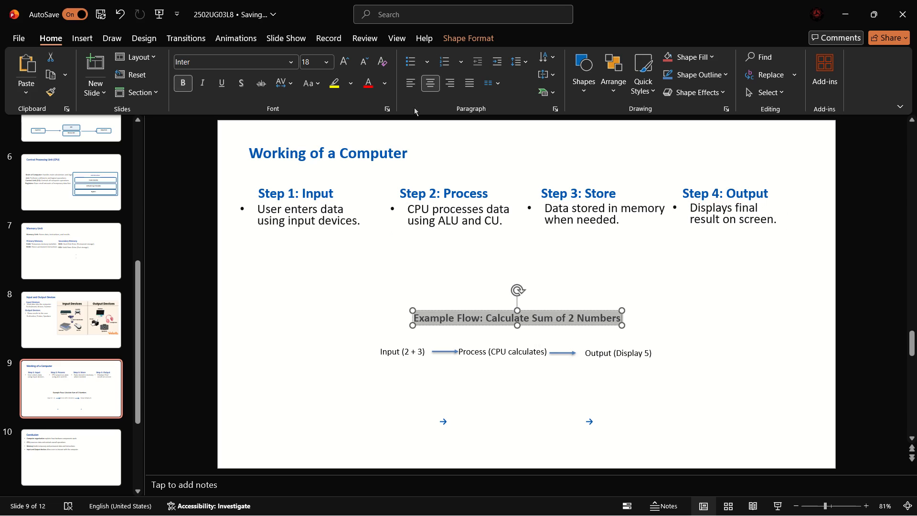
{"action": "left_click", "coordinate": [313, 63]}
{"action": "type", "text": "22"}
{"action": "key", "text": "BackSpace"}
{"action": "key", "text": "1"}
{"action": "key", "text": "Return"}
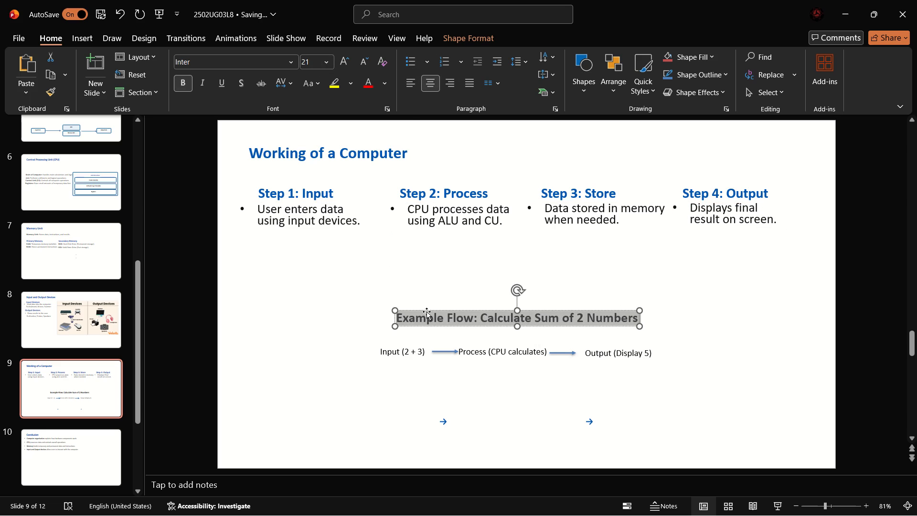
Set the font size of the "Input (2 + 3)" flow label to 20.
{"action": "left_click", "coordinate": [415, 347]}
{"action": "key", "text": "ctrl+a"}
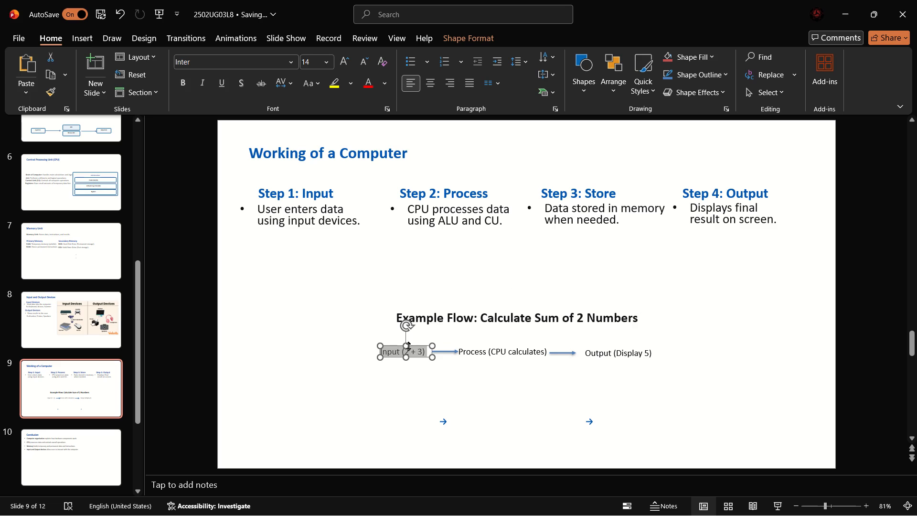
{"action": "left_click", "coordinate": [309, 65]}
{"action": "type", "text": "20"}
{"action": "key", "text": "Return"}
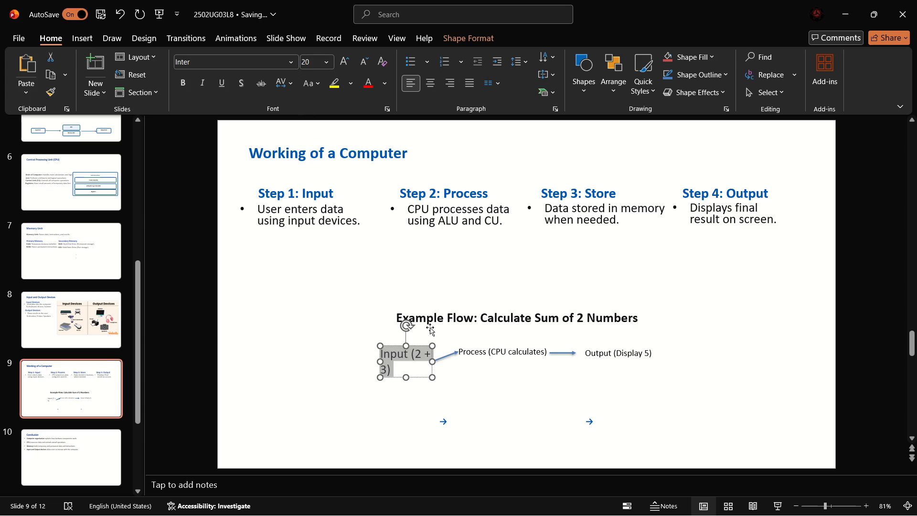
Move the "Input (2 + 3)" label away from the Process label and widen its box to fit on one line.
{"action": "left_click_drag", "start_coordinate": [433, 365], "coordinate": [393, 362]}
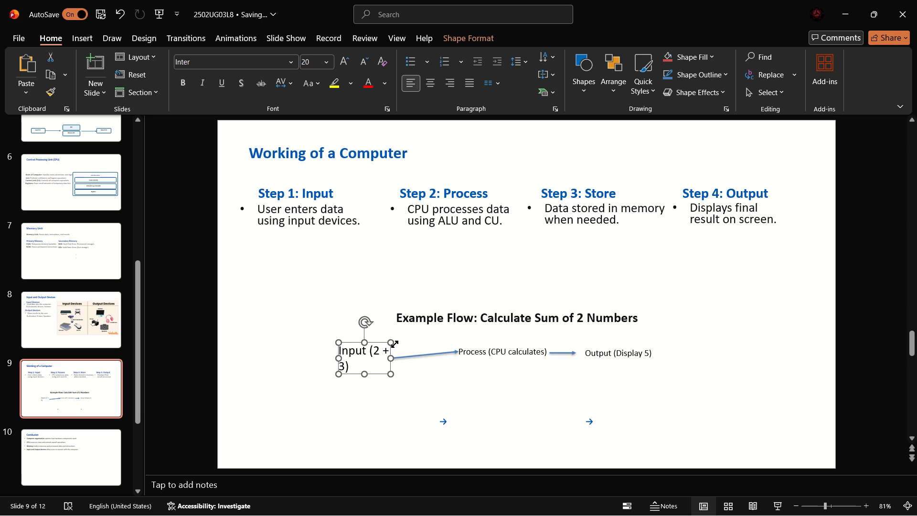
{"action": "left_click_drag", "start_coordinate": [340, 359], "coordinate": [321, 359]}
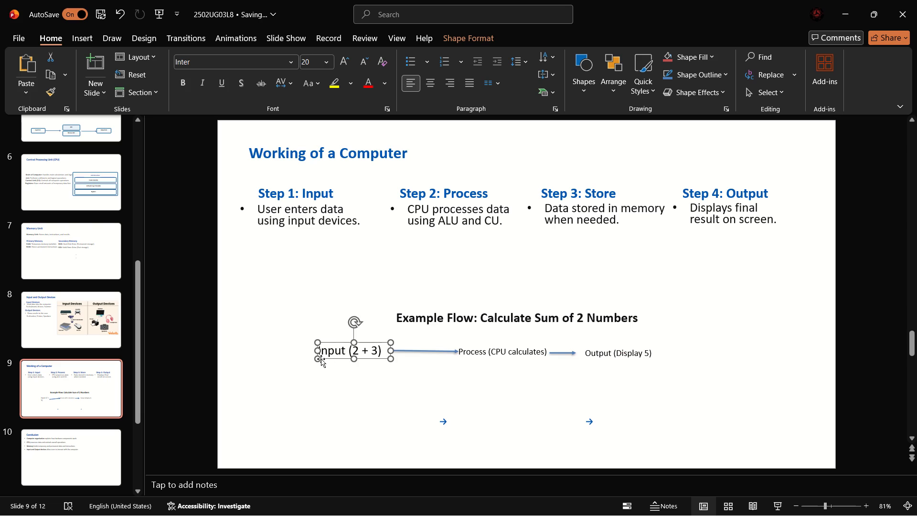
Set the font size of the "Process (CPU calculates)" flow label to 20.
{"action": "left_click", "coordinate": [475, 349]}
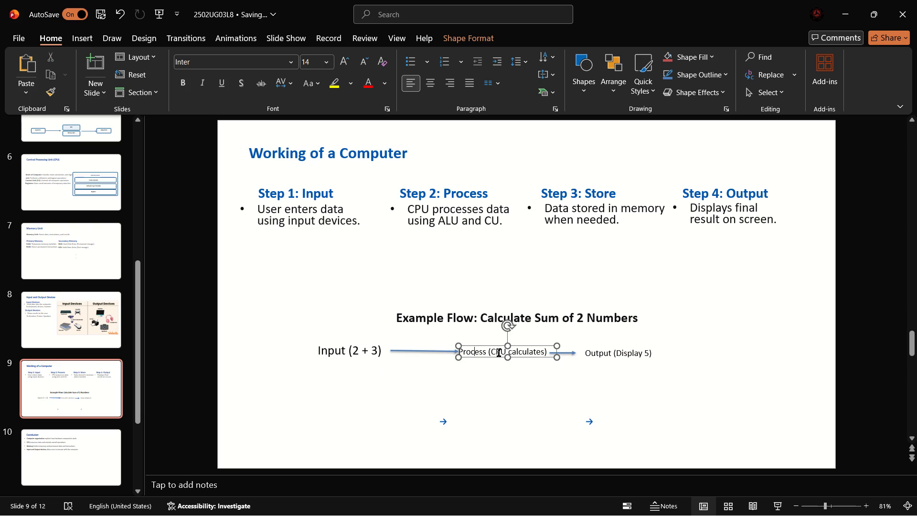
{"action": "key", "text": "ctrl+a"}
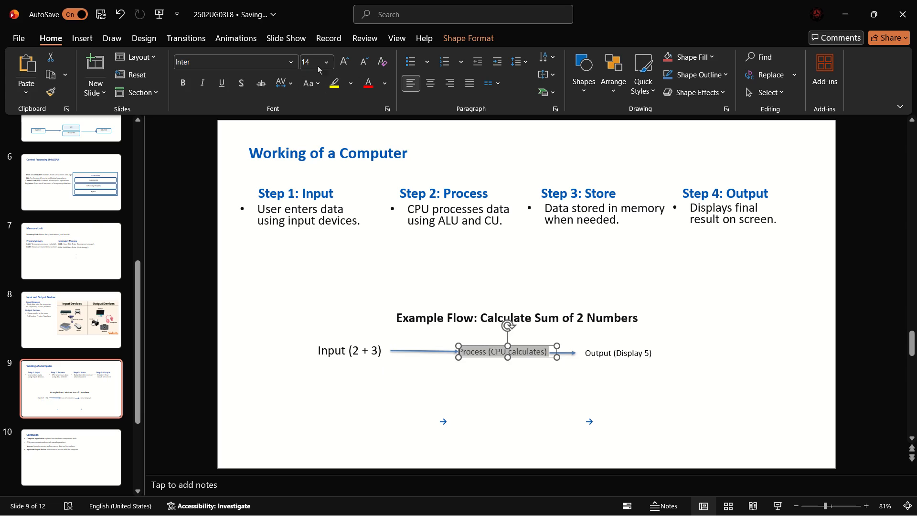
{"action": "left_click", "coordinate": [316, 62]}
{"action": "type", "text": "20"}
{"action": "key", "text": "Return"}
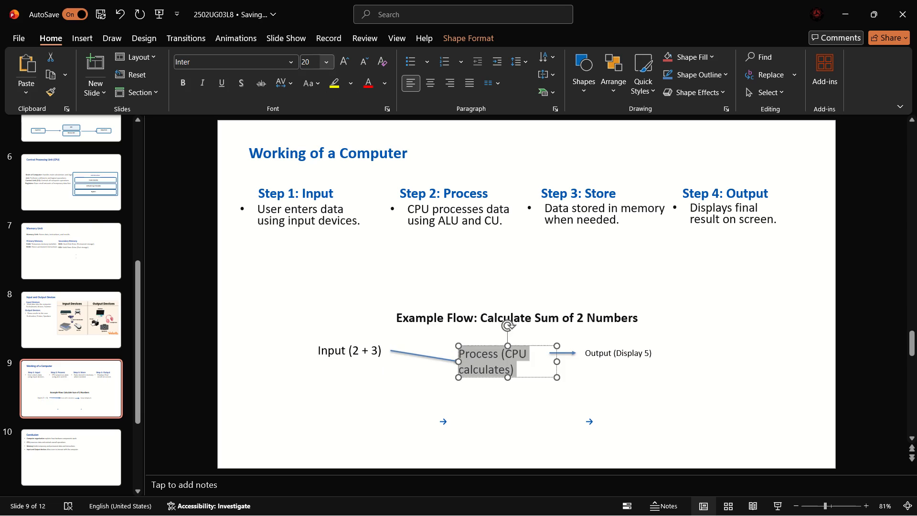
Widen the "Process (CPU calculates)" box to fit its text on one line, moving the second flow arrow clear of it.
{"action": "left_click_drag", "start_coordinate": [557, 362], "coordinate": [572, 358]}
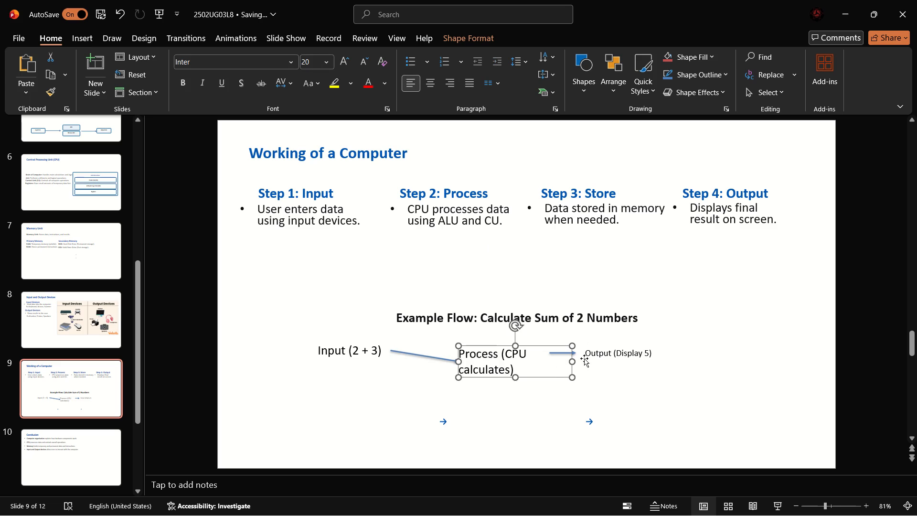
{"action": "left_click", "coordinate": [579, 354]}
{"action": "left_click", "coordinate": [568, 351]}
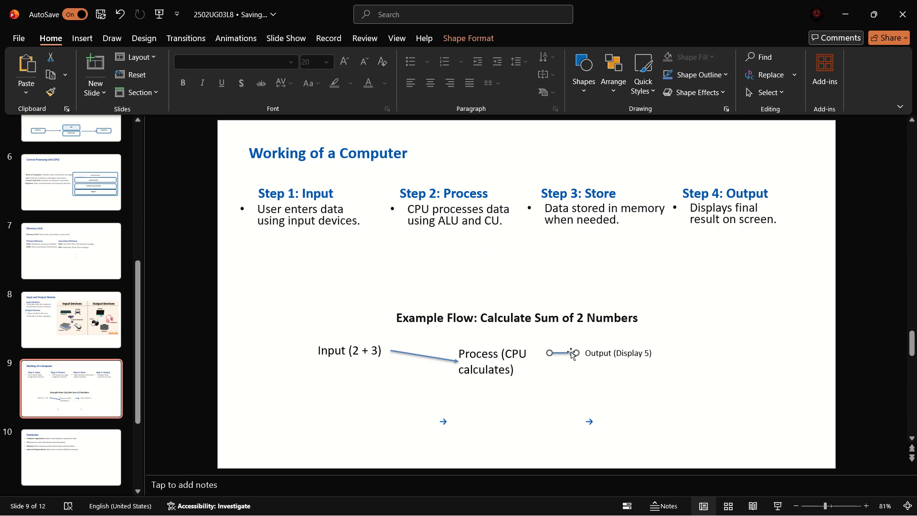
{"action": "left_click_drag", "start_coordinate": [571, 352], "coordinate": [614, 339]}
{"action": "left_click", "coordinate": [512, 367]}
{"action": "left_click_drag", "start_coordinate": [576, 360], "coordinate": [593, 359]}
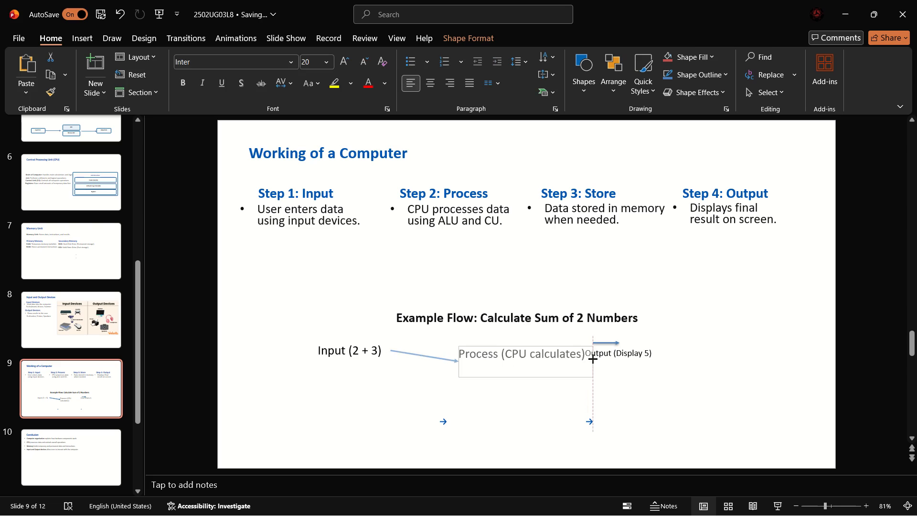
{"action": "left_click_drag", "start_coordinate": [593, 359], "coordinate": [597, 358]}
Move the "Output (Display 5)" label farther from the Process label to leave room for the arrow.
{"action": "left_click", "coordinate": [628, 351]}
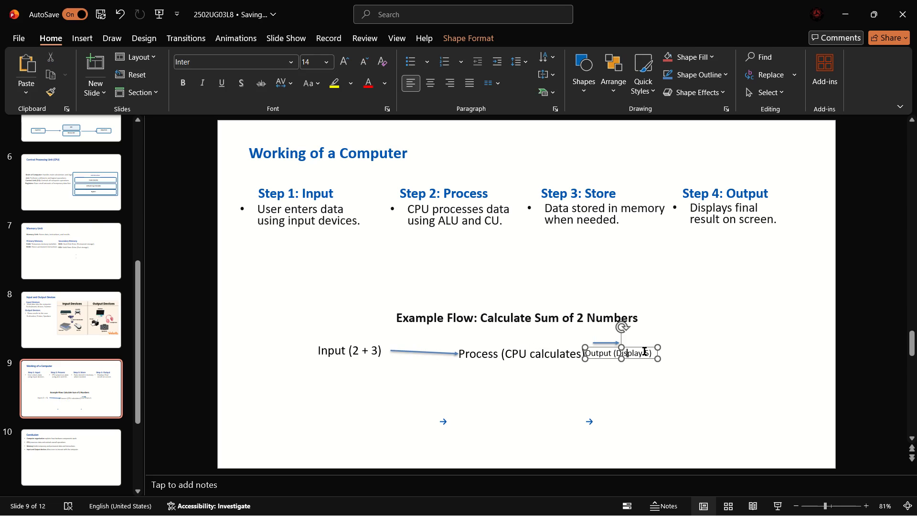
{"action": "left_click_drag", "start_coordinate": [644, 346], "coordinate": [716, 348]}
Raise the "Process (CPU calculates)" label slightly to line up with the "Input (2 + 3)" label.
{"action": "left_click", "coordinate": [613, 343]}
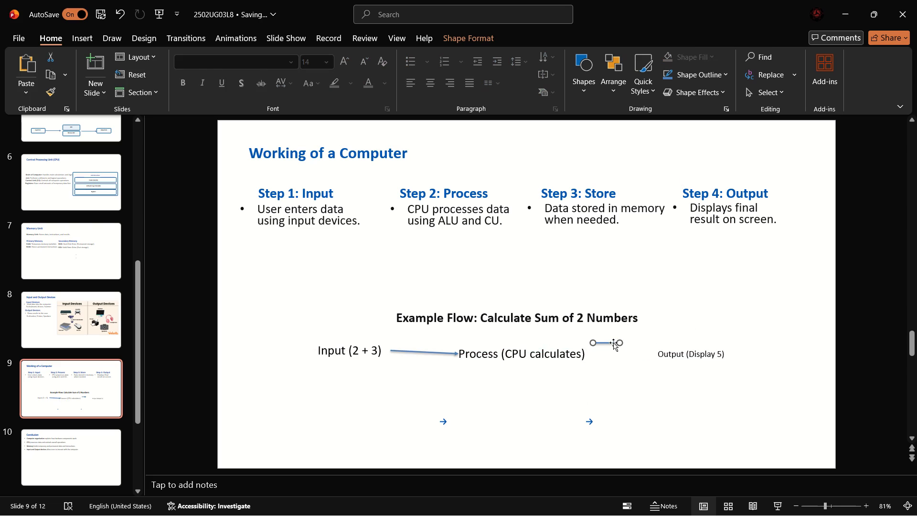
{"action": "left_click", "coordinate": [552, 361]}
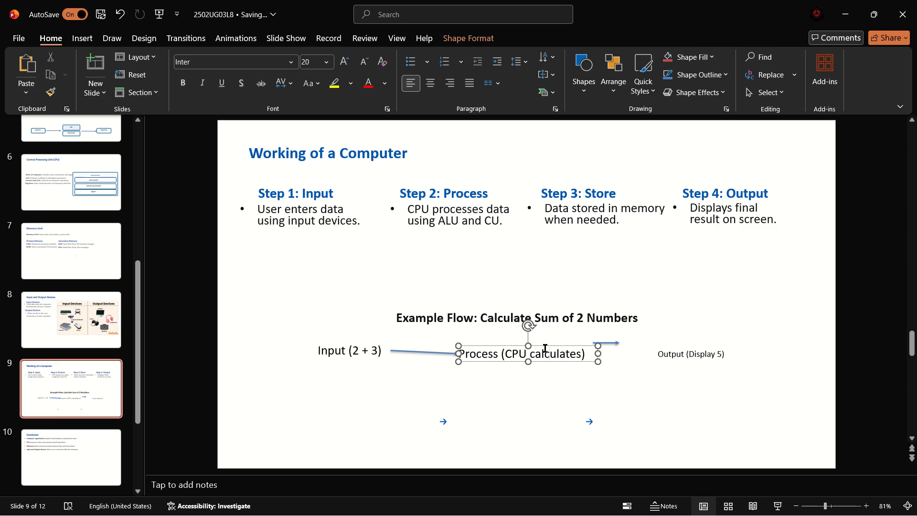
{"action": "left_click", "coordinate": [541, 345]}
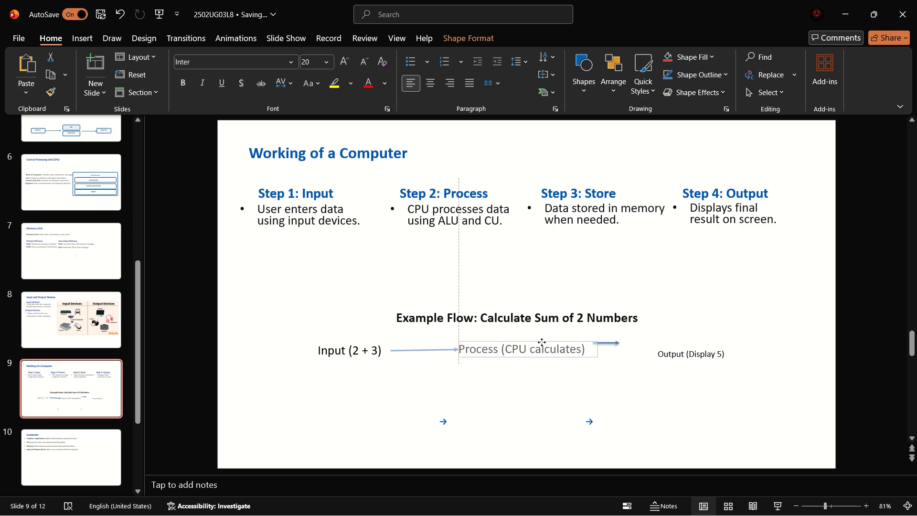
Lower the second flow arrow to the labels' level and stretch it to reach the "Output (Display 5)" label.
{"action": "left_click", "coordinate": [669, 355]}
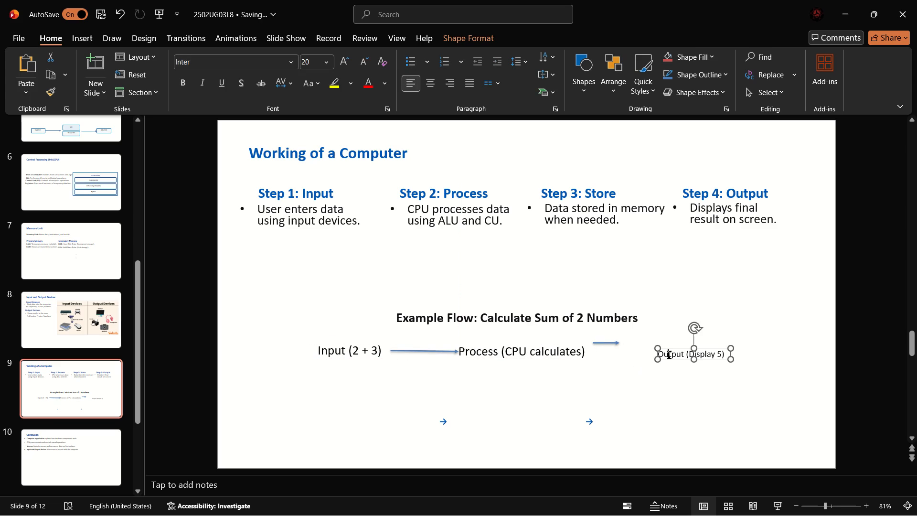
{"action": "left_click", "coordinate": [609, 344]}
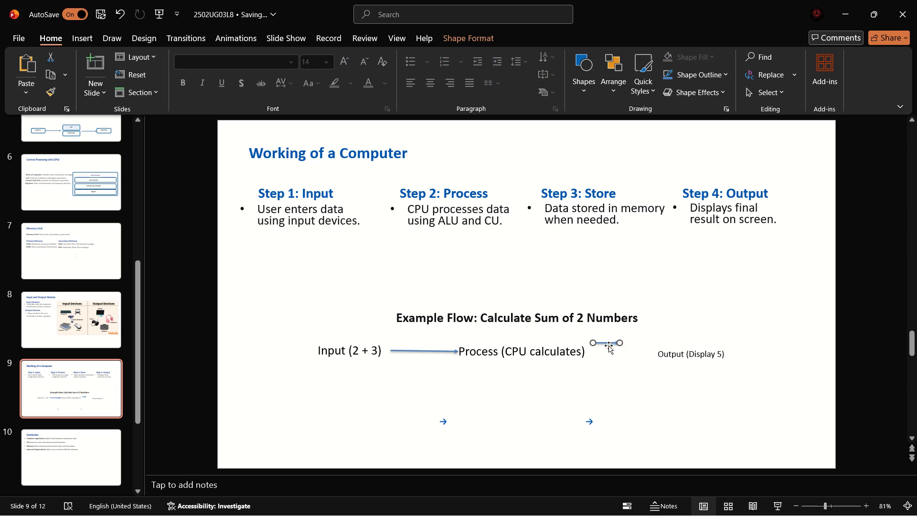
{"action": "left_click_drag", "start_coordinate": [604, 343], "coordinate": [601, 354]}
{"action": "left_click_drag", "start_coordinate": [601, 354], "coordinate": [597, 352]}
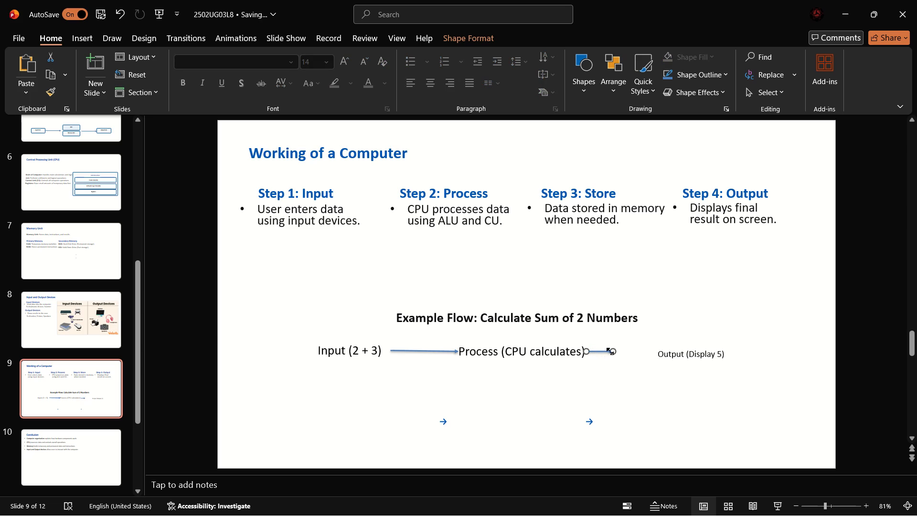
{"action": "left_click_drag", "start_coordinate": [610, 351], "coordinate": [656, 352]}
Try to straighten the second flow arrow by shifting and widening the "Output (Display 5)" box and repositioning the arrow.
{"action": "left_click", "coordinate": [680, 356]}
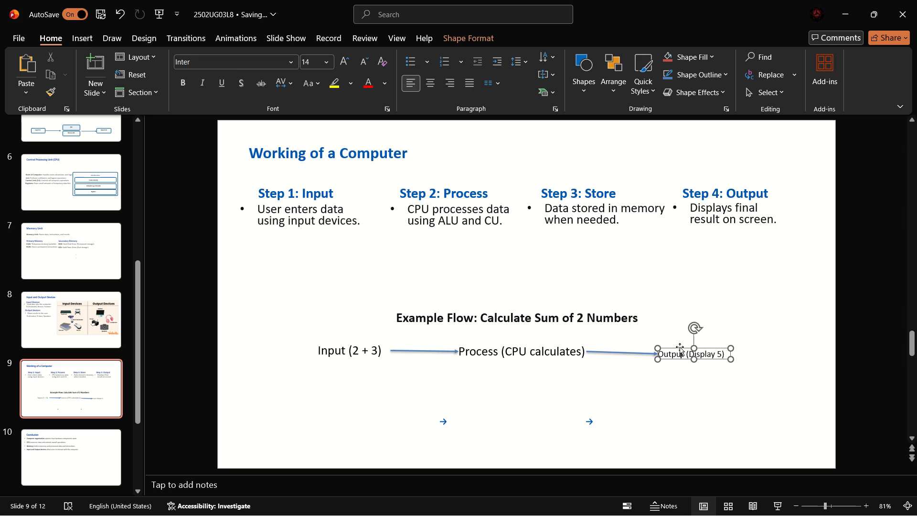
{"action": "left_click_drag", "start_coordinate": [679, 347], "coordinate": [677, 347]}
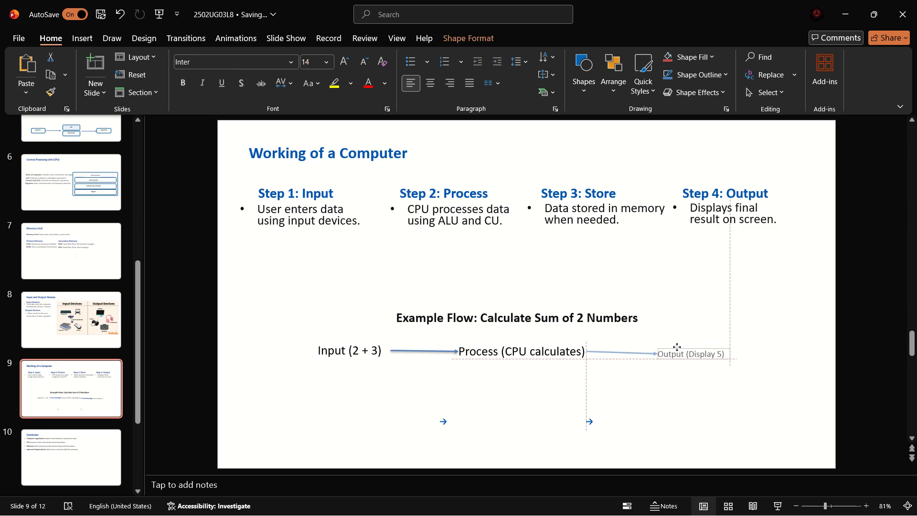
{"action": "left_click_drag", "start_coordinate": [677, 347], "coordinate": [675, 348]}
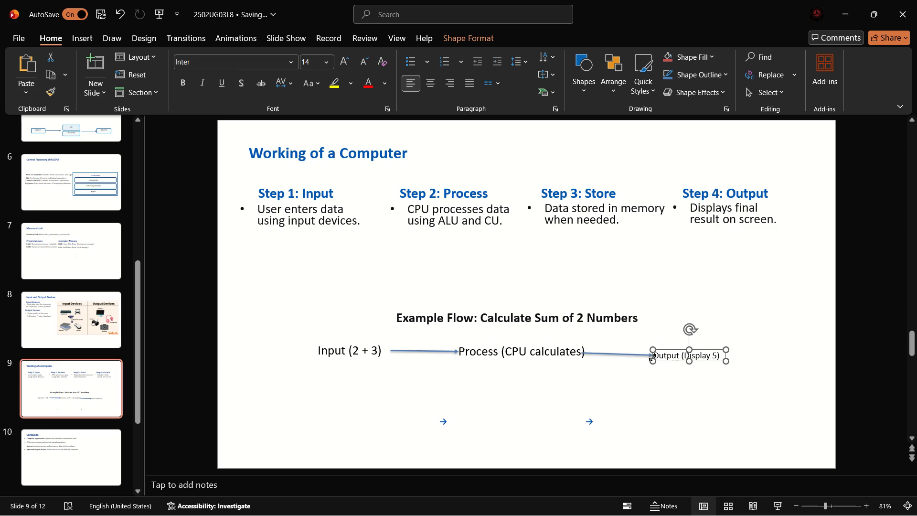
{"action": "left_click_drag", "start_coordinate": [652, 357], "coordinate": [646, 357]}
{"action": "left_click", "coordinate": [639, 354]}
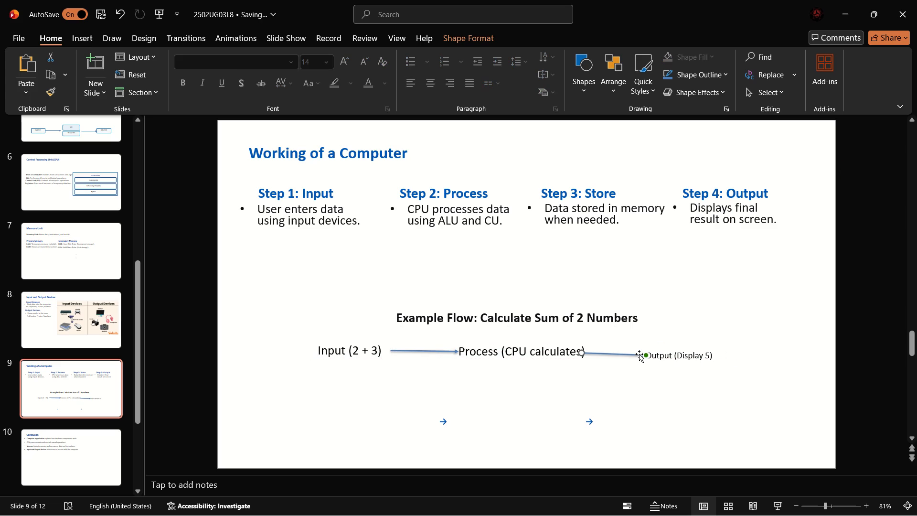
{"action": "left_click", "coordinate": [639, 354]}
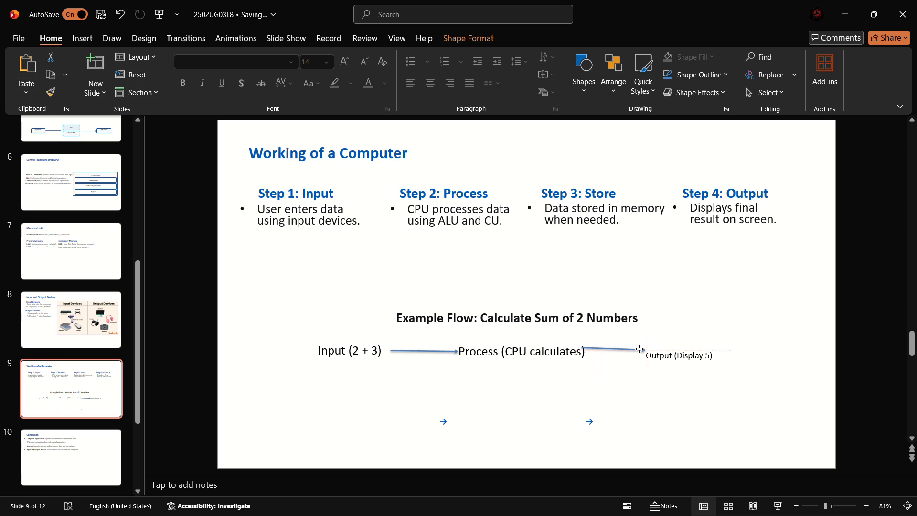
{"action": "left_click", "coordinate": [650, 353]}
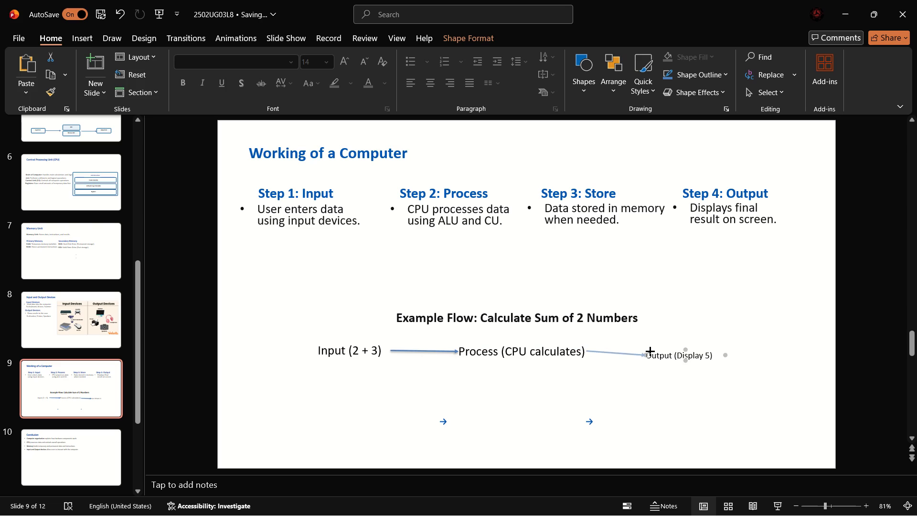
Replace the second flow arrow with a copy of the first one, placed right after the "Process (CPU calculates)" label.
{"action": "left_click", "coordinate": [611, 351]}
{"action": "key", "text": "ctrl+x"}
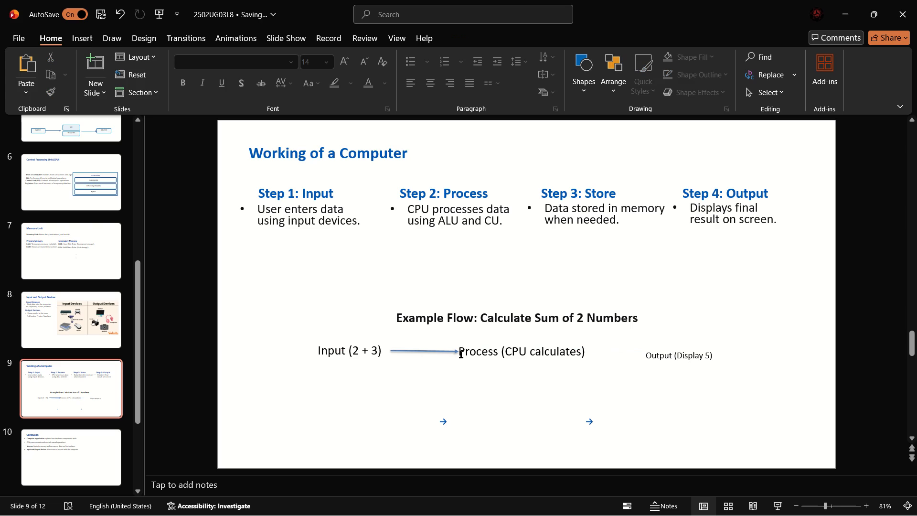
{"action": "left_click", "coordinate": [437, 350]}
{"action": "key", "text": "ctrl+c"}
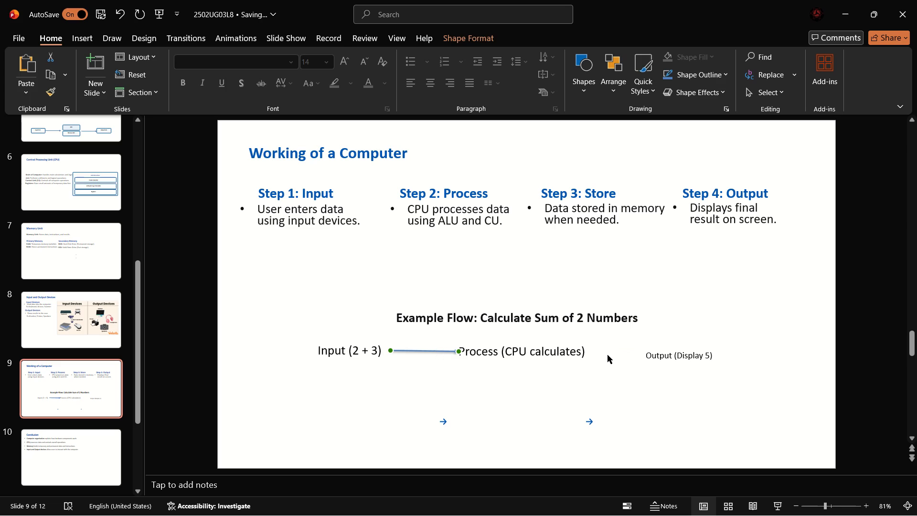
{"action": "key", "text": "ctrl+v"}
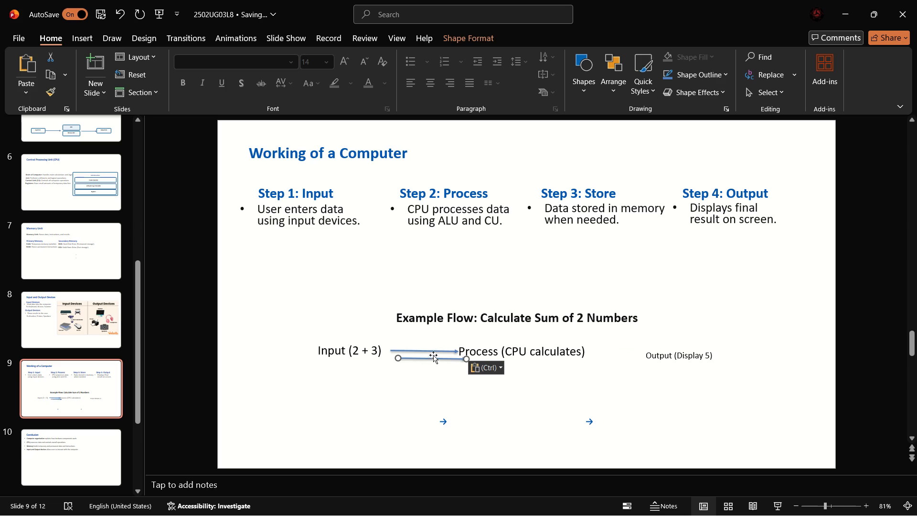
{"action": "left_click_drag", "start_coordinate": [433, 359], "coordinate": [611, 352]}
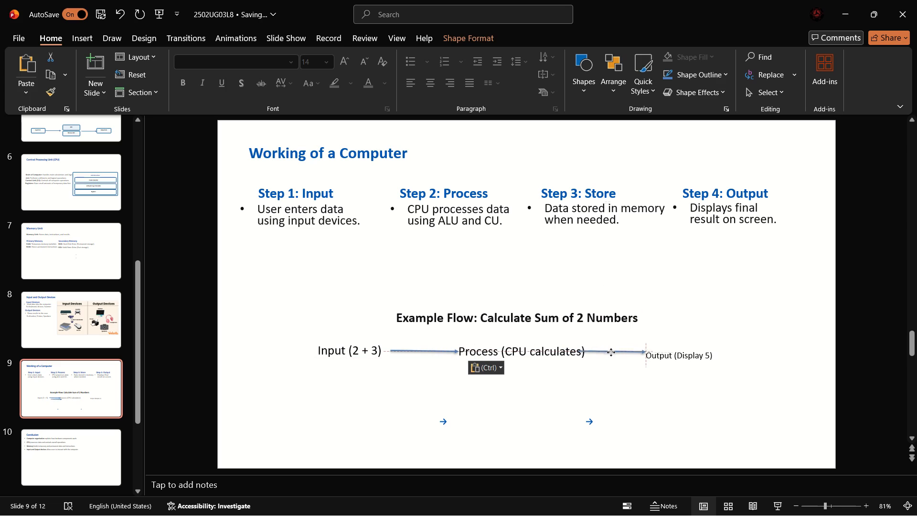
{"action": "left_click_drag", "start_coordinate": [611, 352], "coordinate": [620, 351]}
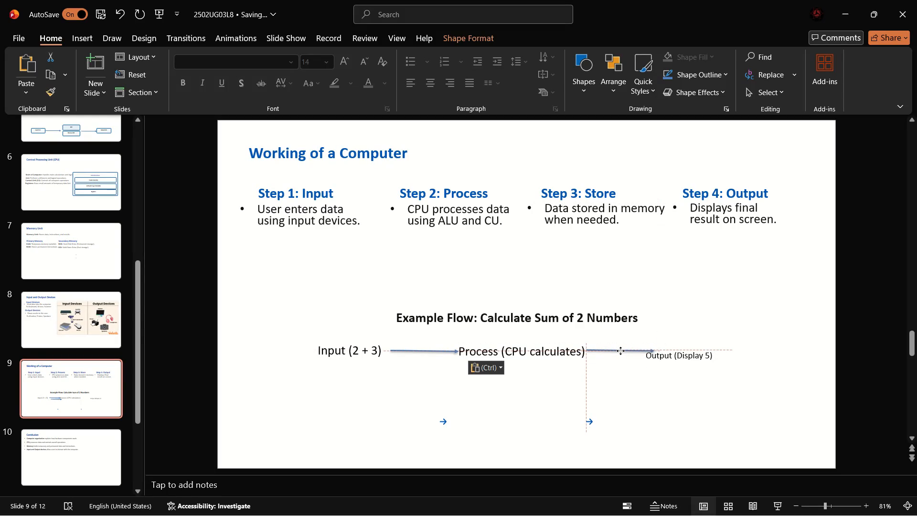
{"action": "left_click_drag", "start_coordinate": [620, 351], "coordinate": [621, 352]}
Move the "Output (Display 5)" label just past the new arrow's head, level with the other flow labels.
{"action": "left_click", "coordinate": [673, 363]}
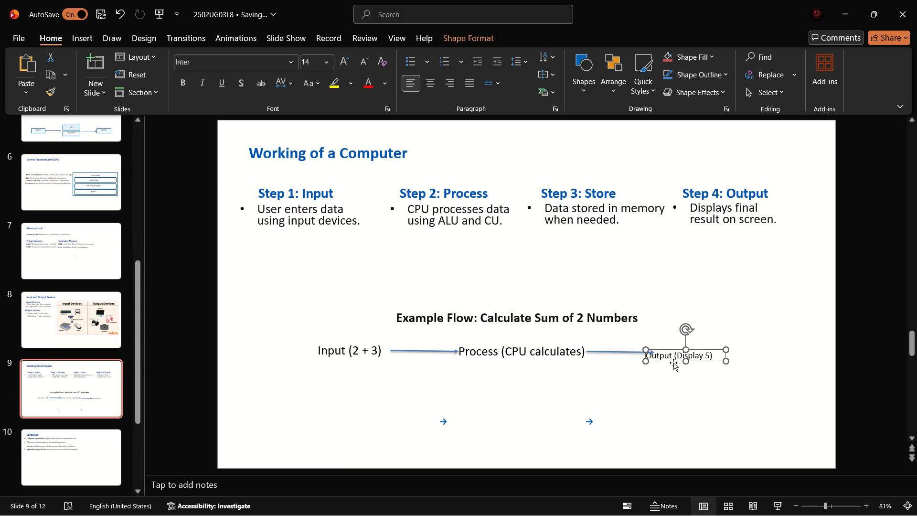
{"action": "left_click_drag", "start_coordinate": [694, 348], "coordinate": [736, 345]}
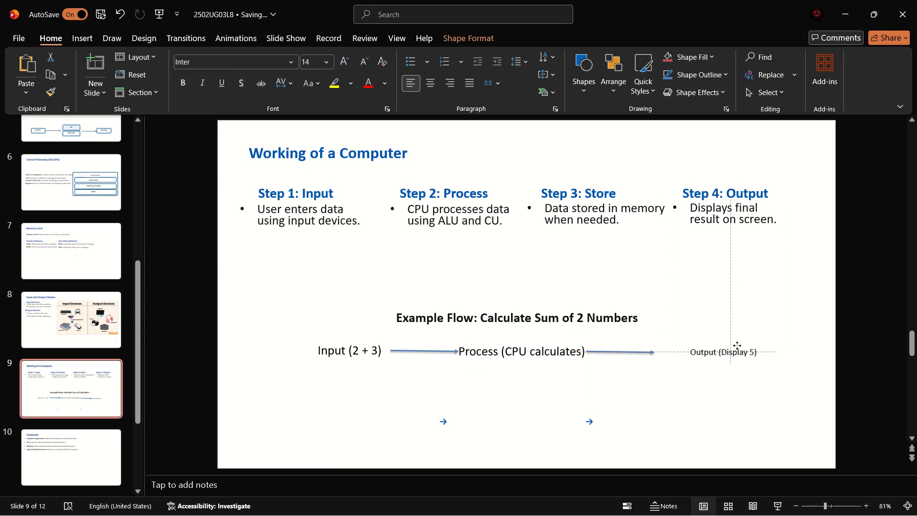
{"action": "left_click_drag", "start_coordinate": [736, 345], "coordinate": [706, 346]}
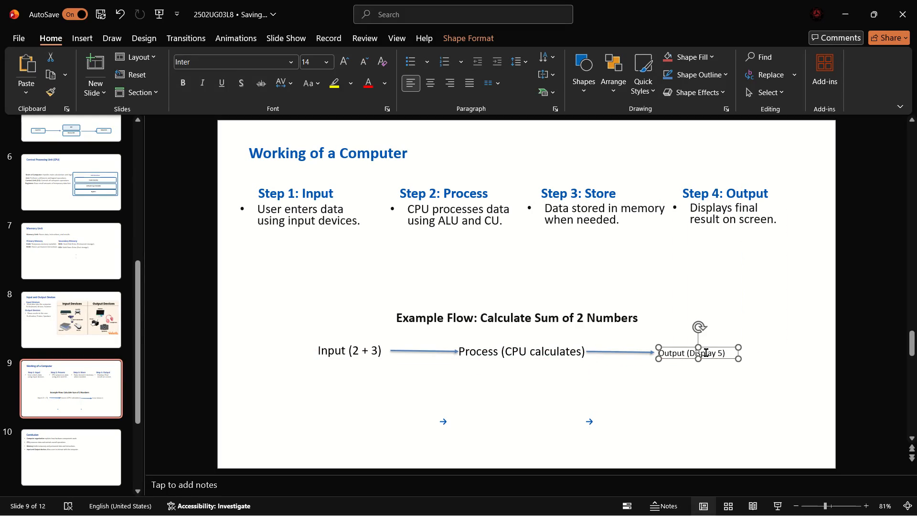
Set the font size of the "Output (Display 5)" flow label to 20.
{"action": "left_click", "coordinate": [706, 353]}
{"action": "key", "text": "ctrl+a"}
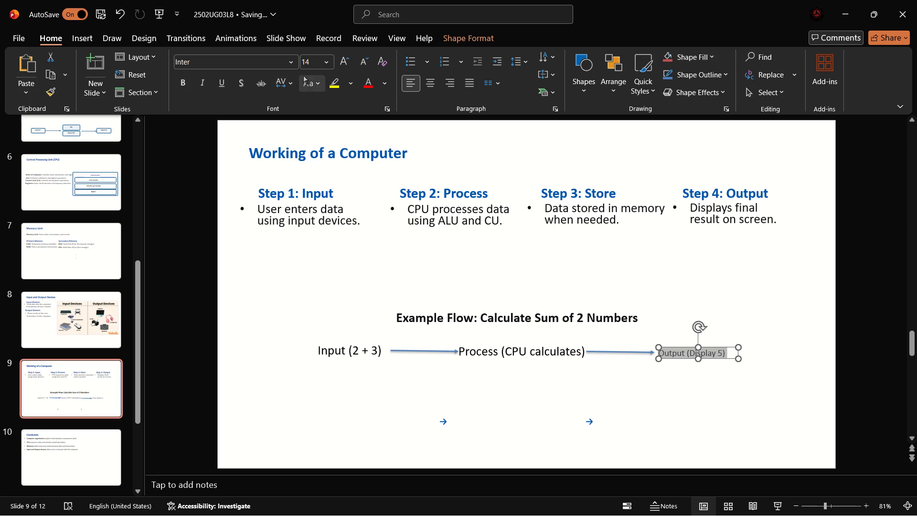
{"action": "left_click", "coordinate": [308, 61]}
{"action": "type", "text": "20"}
{"action": "key", "text": "Return"}
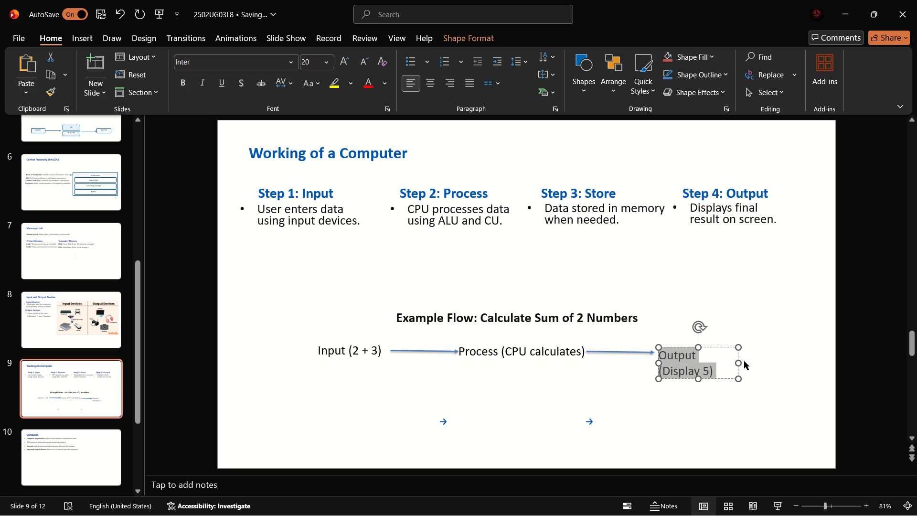
Widen the "Output (Display 5)" box to fit its text on one line and raise it level with the Process label.
{"action": "left_click_drag", "start_coordinate": [736, 361], "coordinate": [813, 355]}
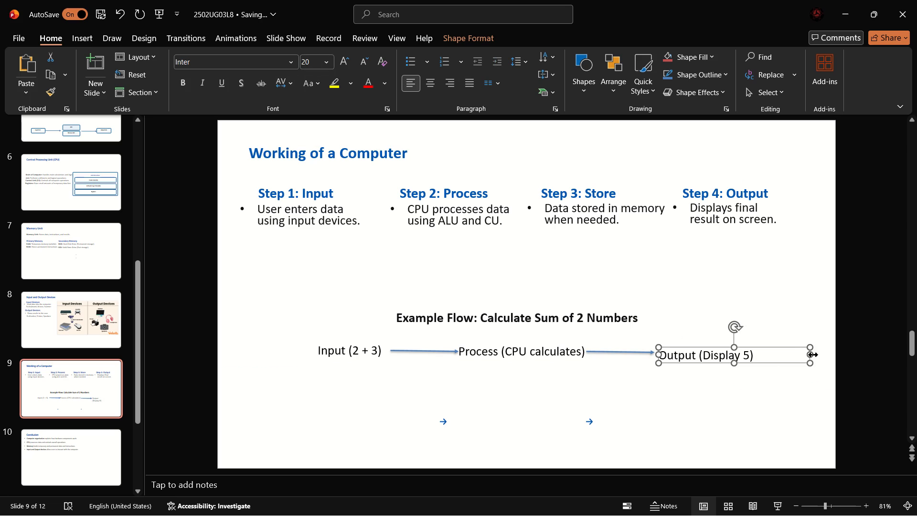
{"action": "left_click", "coordinate": [718, 345]}
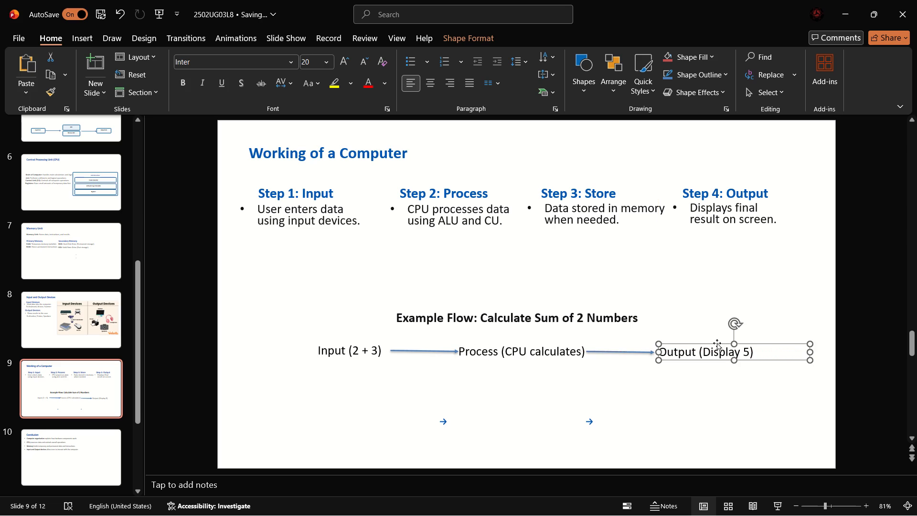
{"action": "scroll", "coordinate": [500, 357], "scroll_direction": "left", "scroll_amount": 1}
{"action": "left_click", "coordinate": [434, 360]}
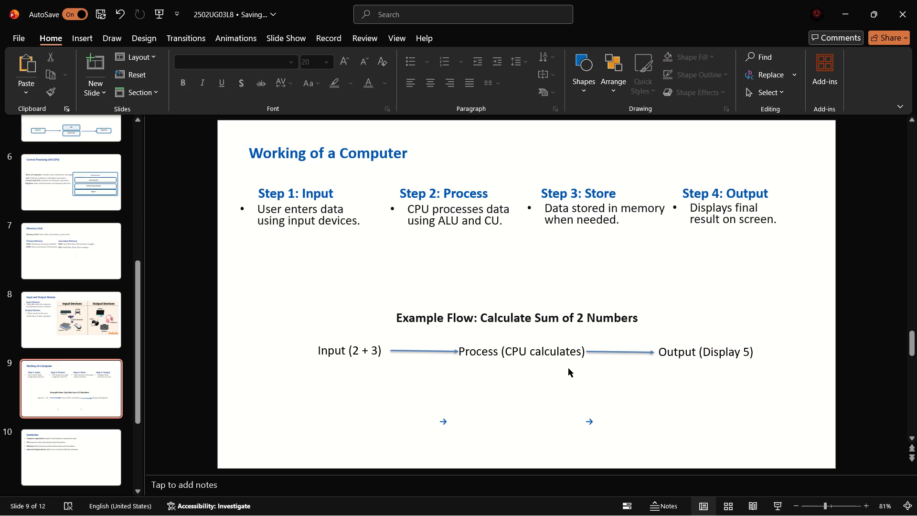
On slide 10, set the font size of the "Conclusion" title to 28.
{"action": "left_click", "coordinate": [74, 458]}
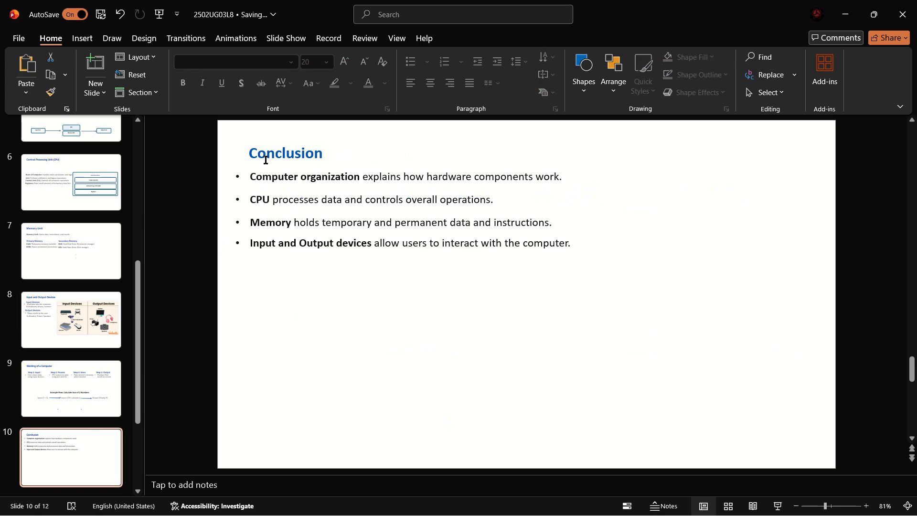
{"action": "double_click", "coordinate": [267, 159]}
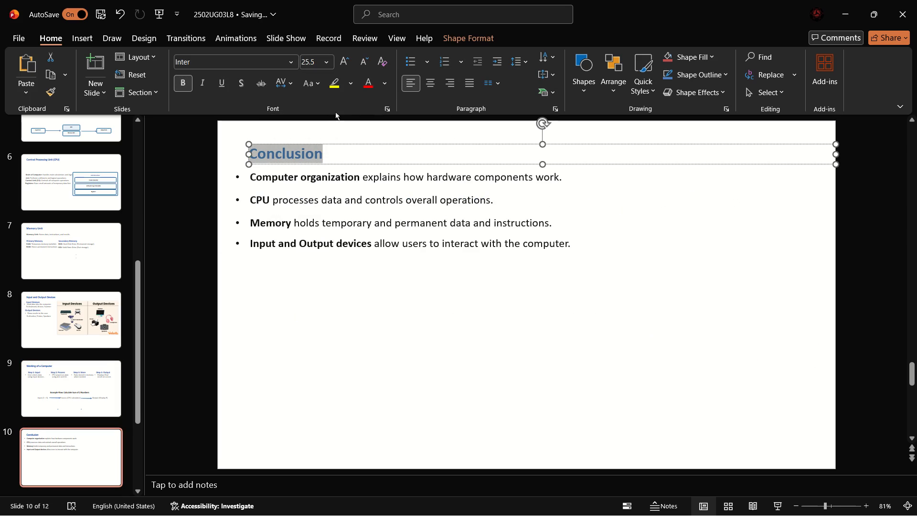
{"action": "left_click", "coordinate": [299, 156]}
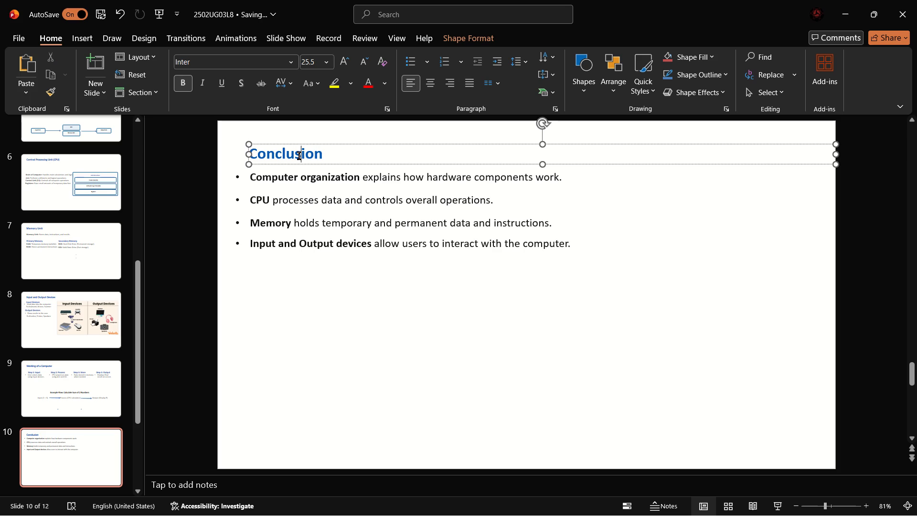
{"action": "key", "text": "ctrl+a"}
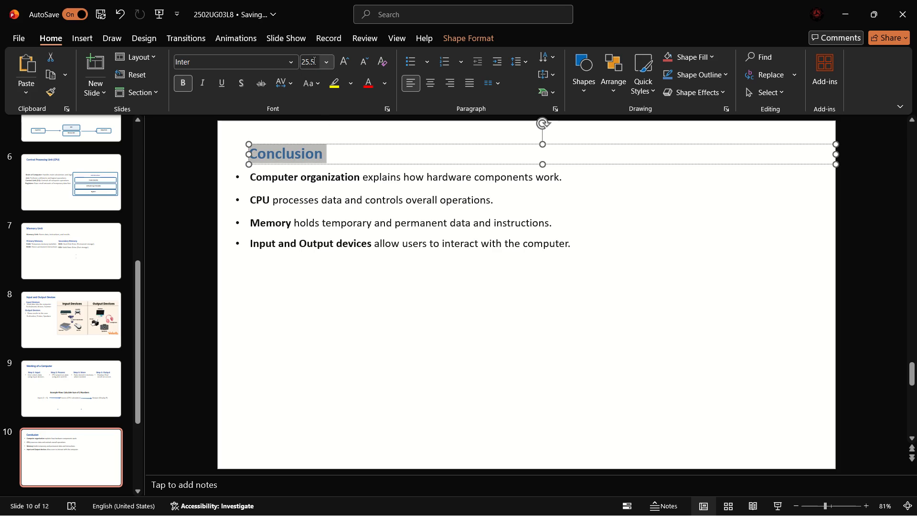
{"action": "left_click", "coordinate": [315, 62]}
{"action": "type", "text": "28"}
{"action": "key", "text": "Return"}
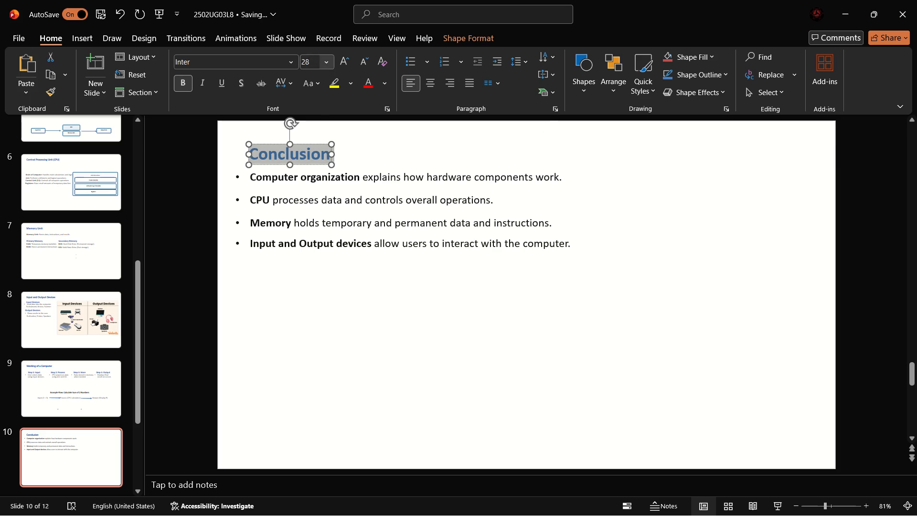
Set the font size of the "Computer organization" bullet to 20.
{"action": "left_click", "coordinate": [331, 179]}
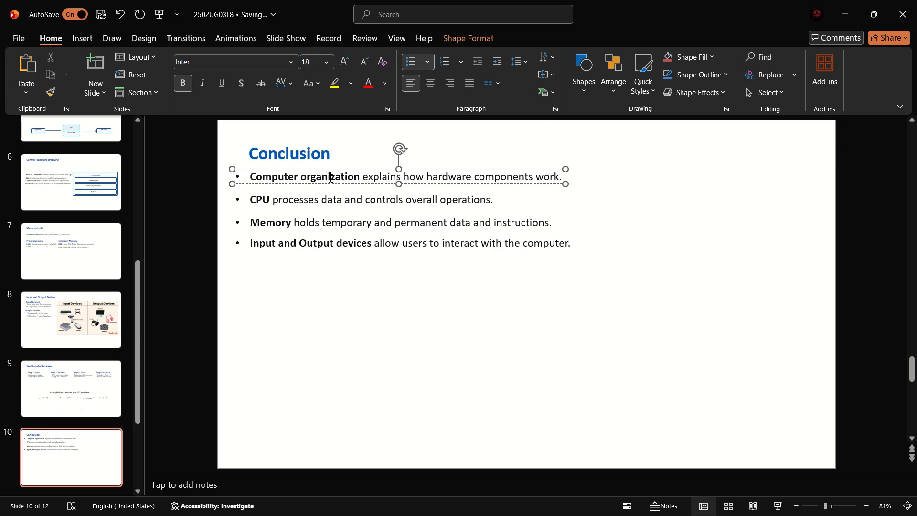
{"action": "key", "text": "ctrl+a"}
{"action": "left_click", "coordinate": [312, 63]}
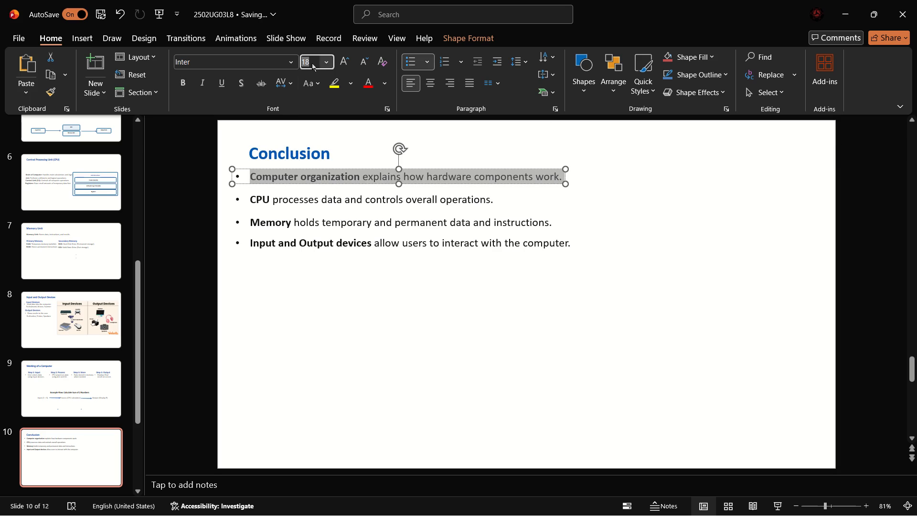
{"action": "type", "text": "20"}
{"action": "key", "text": "Return"}
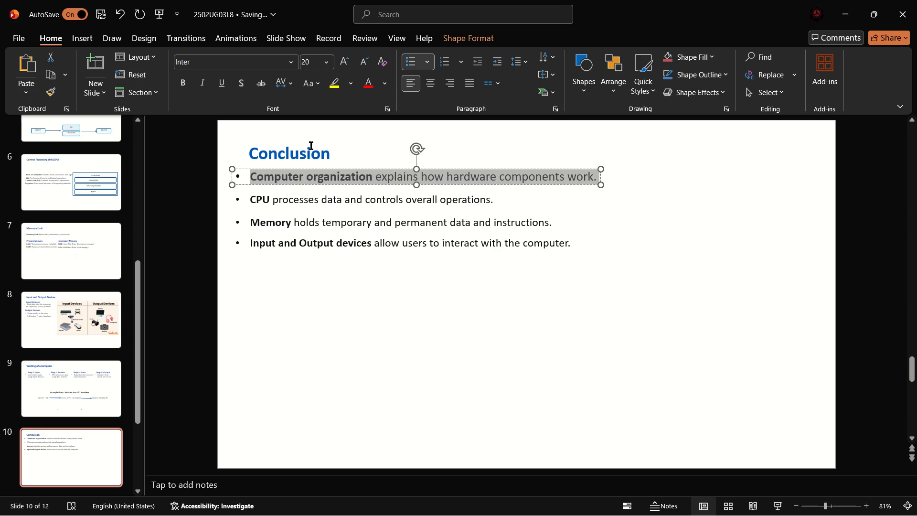
Set the font size of the "CPU" bullet to 20.
{"action": "left_click", "coordinate": [320, 201]}
{"action": "key", "text": "ctrl+a"}
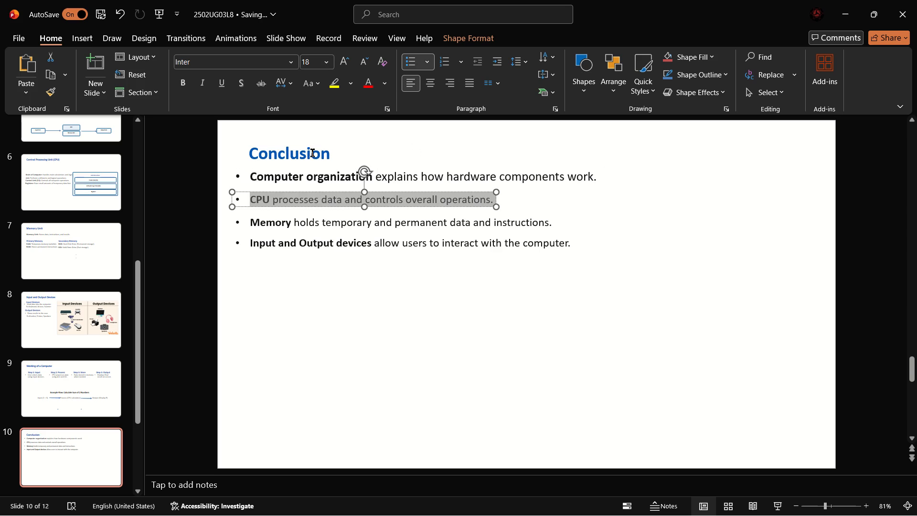
{"action": "left_click", "coordinate": [313, 61]}
{"action": "type", "text": "20"}
{"action": "key", "text": "Return"}
Set the font size of the "Memory" bullet on the Conclusion slide to 20.
{"action": "left_click", "coordinate": [311, 222]}
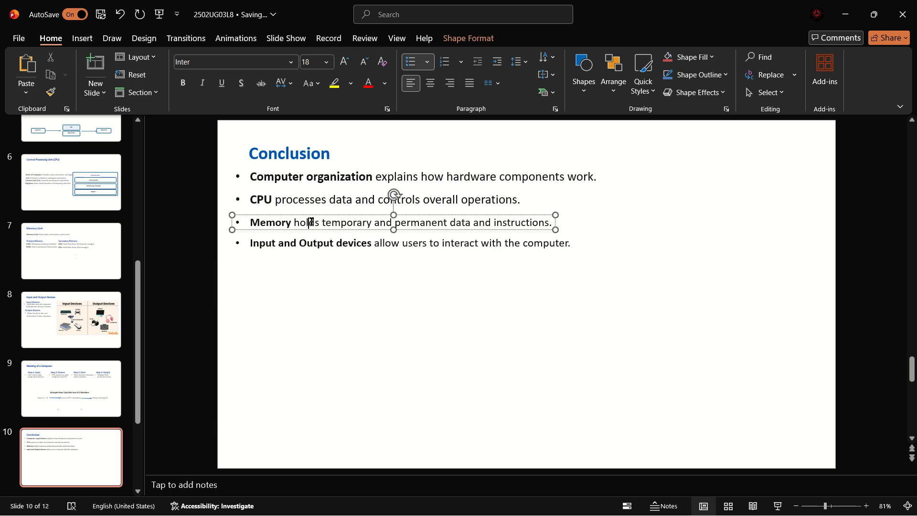
{"action": "key", "text": "ctrl+a"}
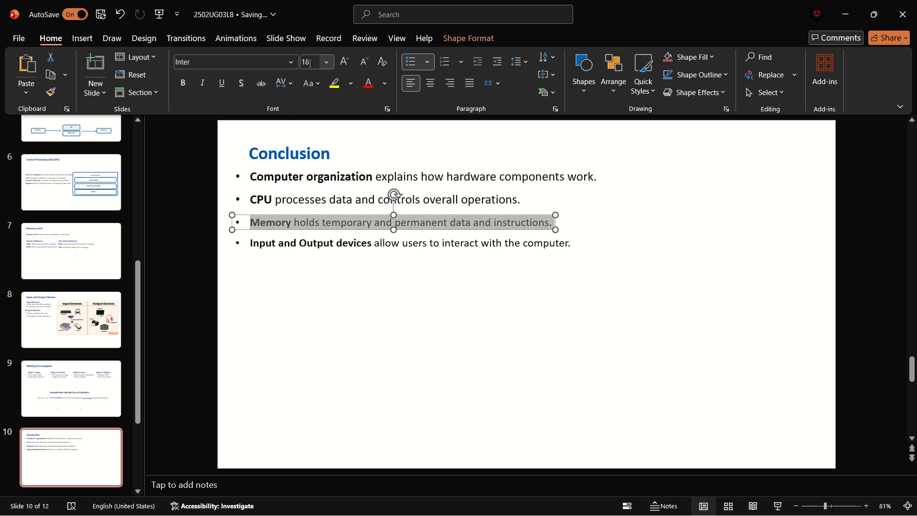
{"action": "left_click", "coordinate": [310, 64]}
{"action": "type", "text": "20"}
{"action": "key", "text": "Return"}
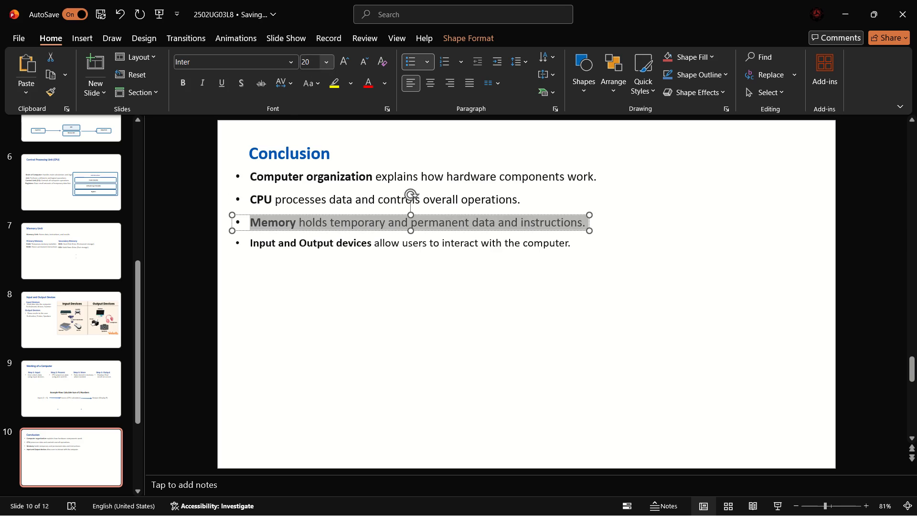
Set the font size of the "Input and Output devices" bullet to 20.
{"action": "left_click", "coordinate": [338, 241]}
{"action": "key", "text": "ctrl+a"}
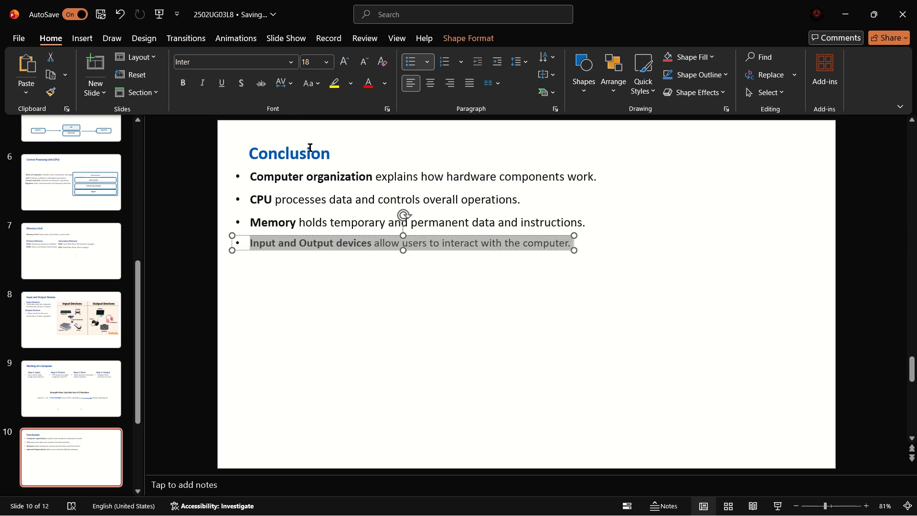
{"action": "left_click", "coordinate": [311, 58]}
{"action": "type", "text": "20"}
{"action": "key", "text": "Return"}
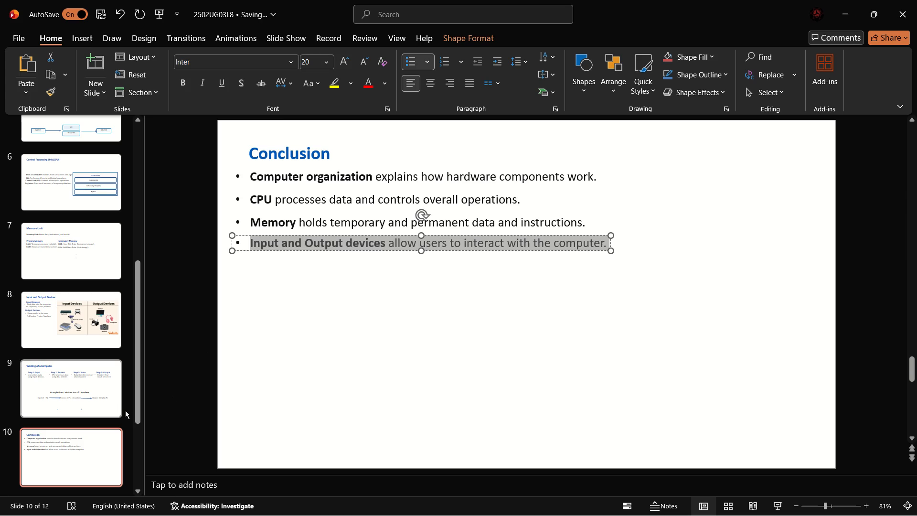
Review the References and Thank you slides, and look back over the opening slides through Introduction to Computer Organization.
{"action": "left_click_drag", "start_coordinate": [137, 416], "coordinate": [137, 459]}
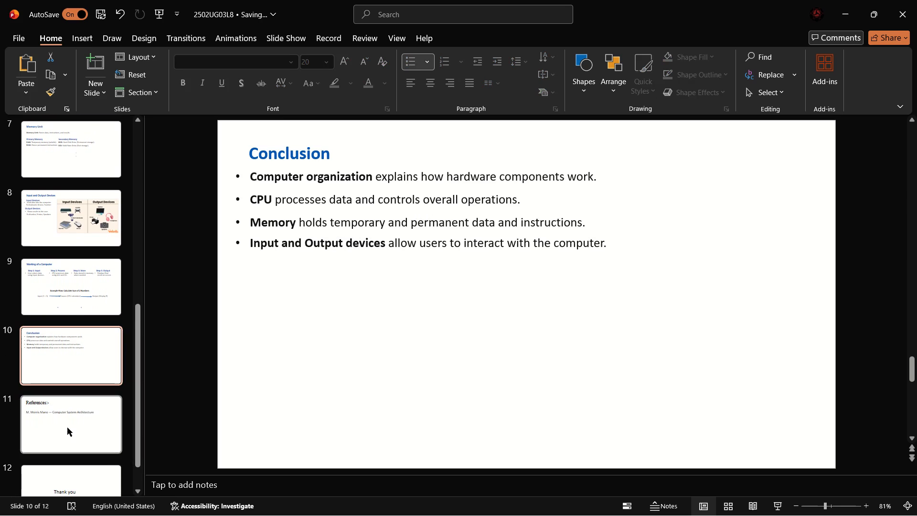
{"action": "left_click", "coordinate": [67, 428]}
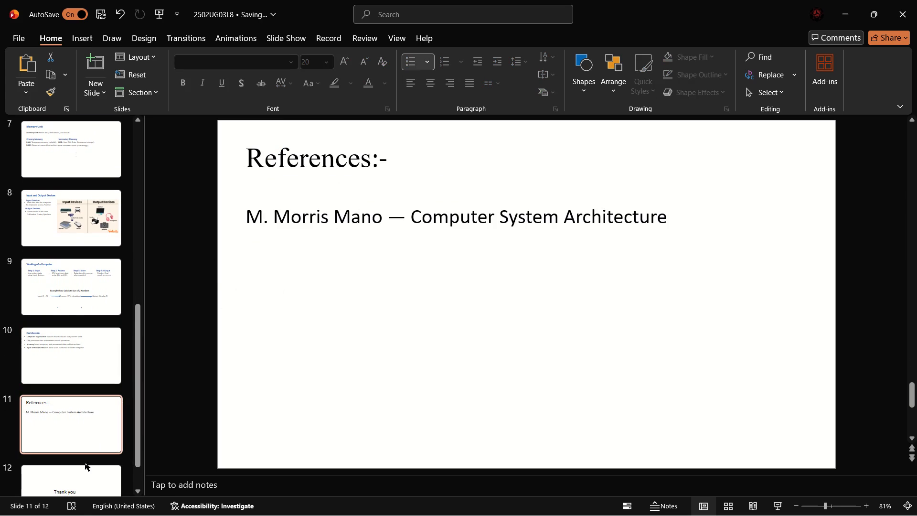
{"action": "left_click", "coordinate": [70, 497]}
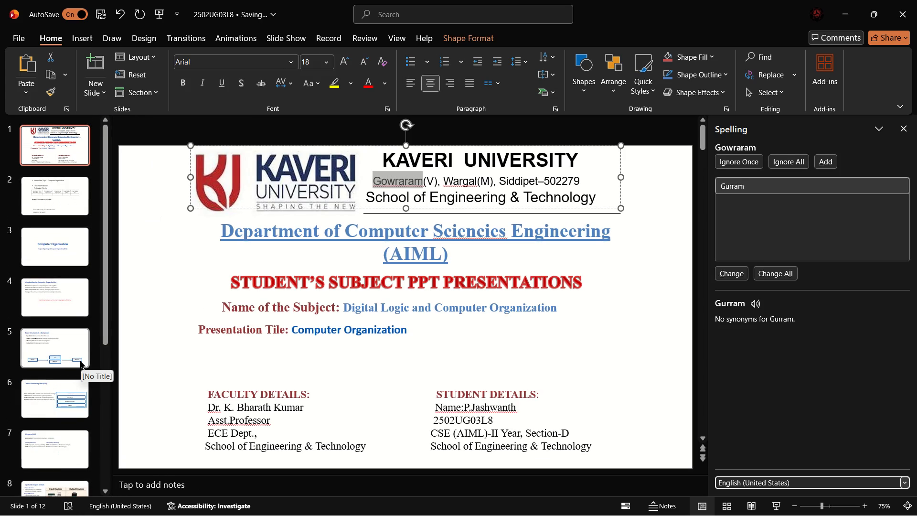
{"action": "scroll", "coordinate": [23, 384], "scroll_direction": "up", "scroll_amount": 3}
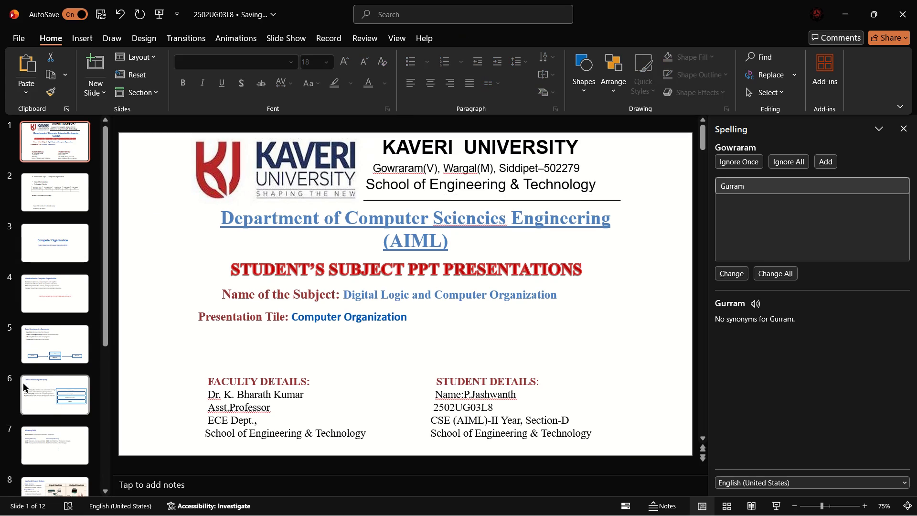
{"action": "left_click", "coordinate": [42, 207]}
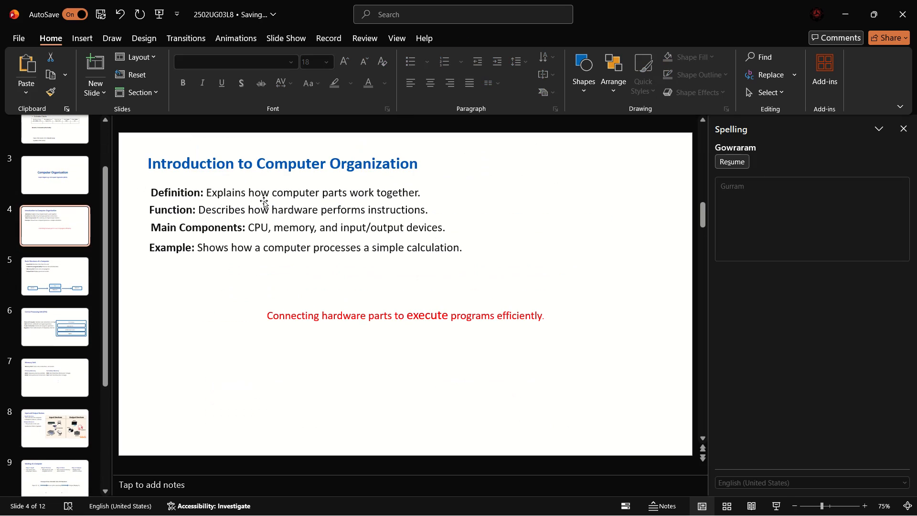
{"action": "left_click", "coordinate": [358, 203]}
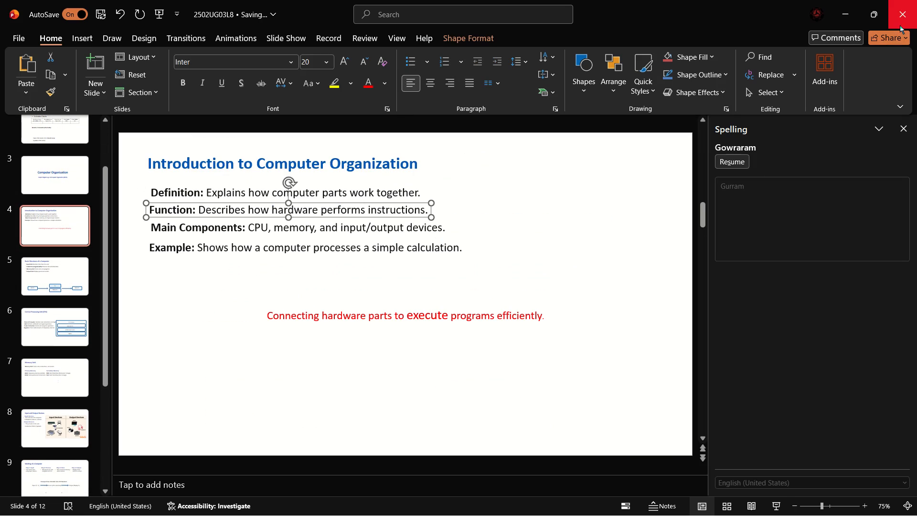
Close the Computer Organization presentation.
{"action": "left_click", "coordinate": [896, 37]}
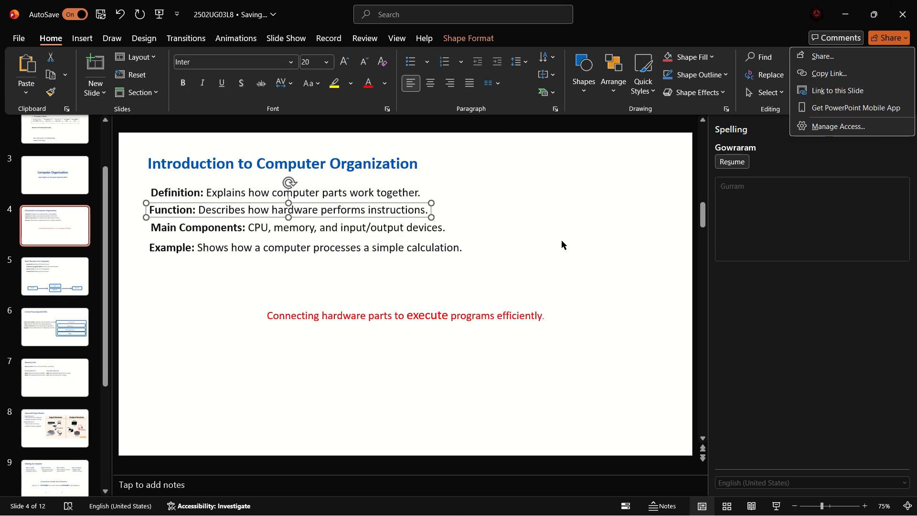
{"action": "left_click", "coordinate": [905, 17]}
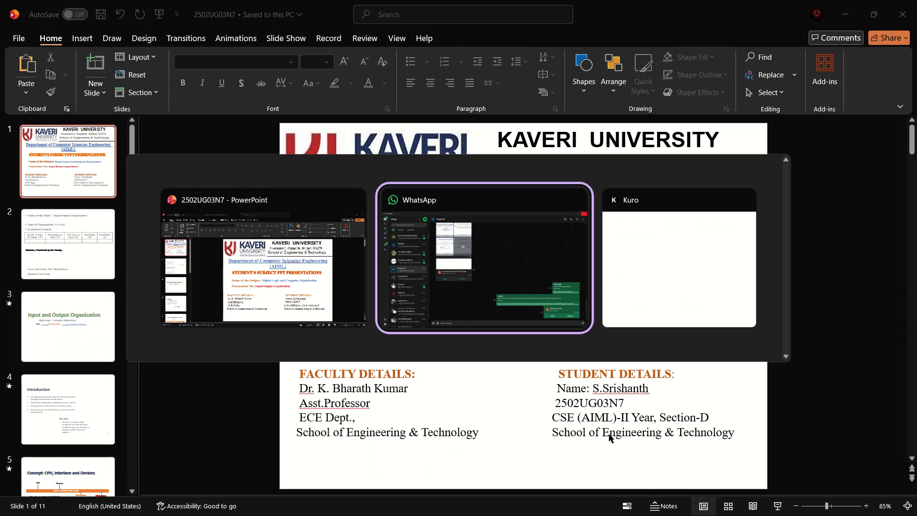
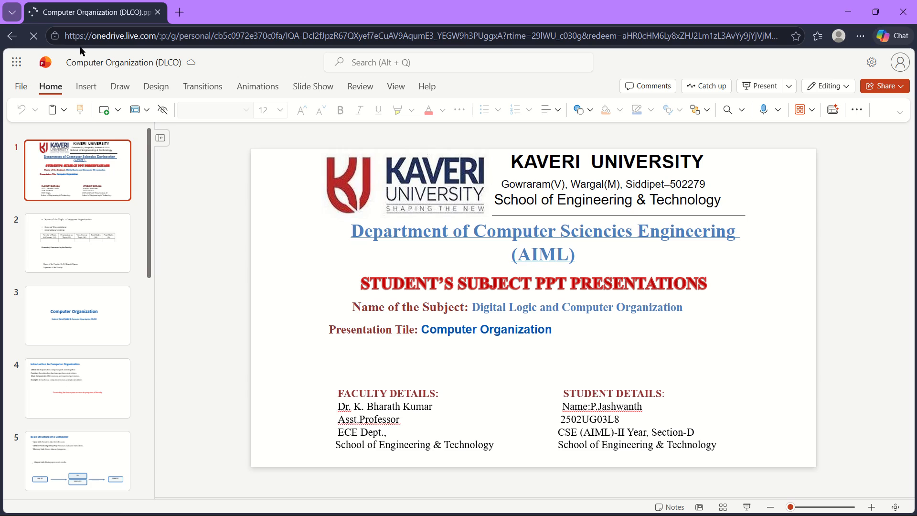
Go to the Introduction to Computer Organization slide in the reloaded presentation to look at its content.
{"action": "left_click", "coordinate": [71, 360]}
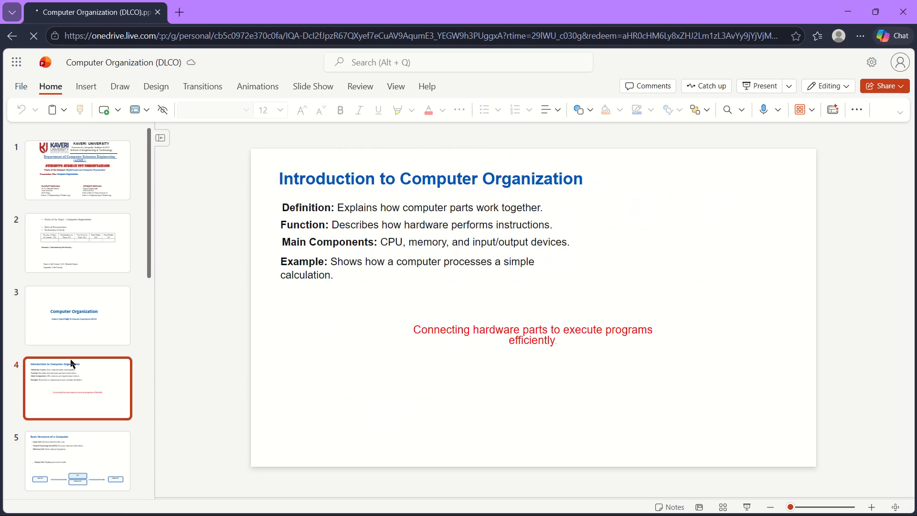
Select all the text of the Function line on the Introduction to Computer Organization slide and start editing its font size.
{"action": "left_click", "coordinate": [319, 217]}
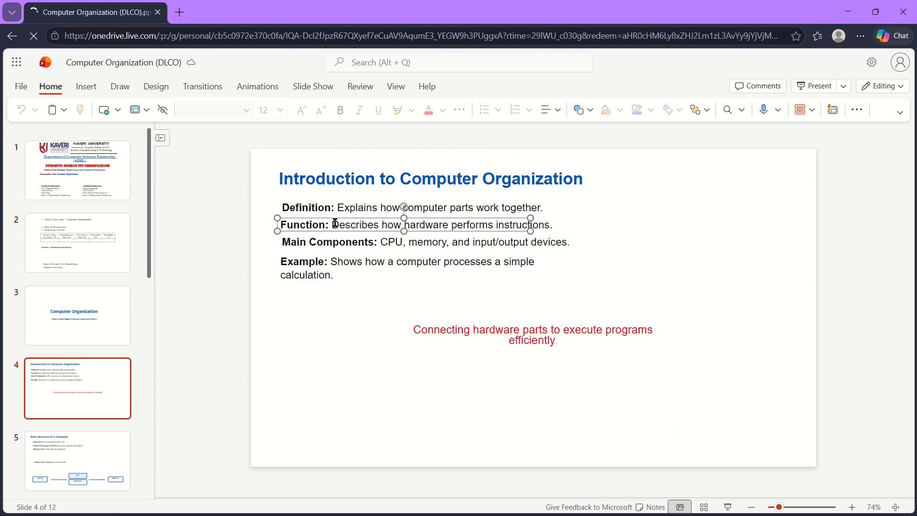
{"action": "key", "text": "ctrl+a"}
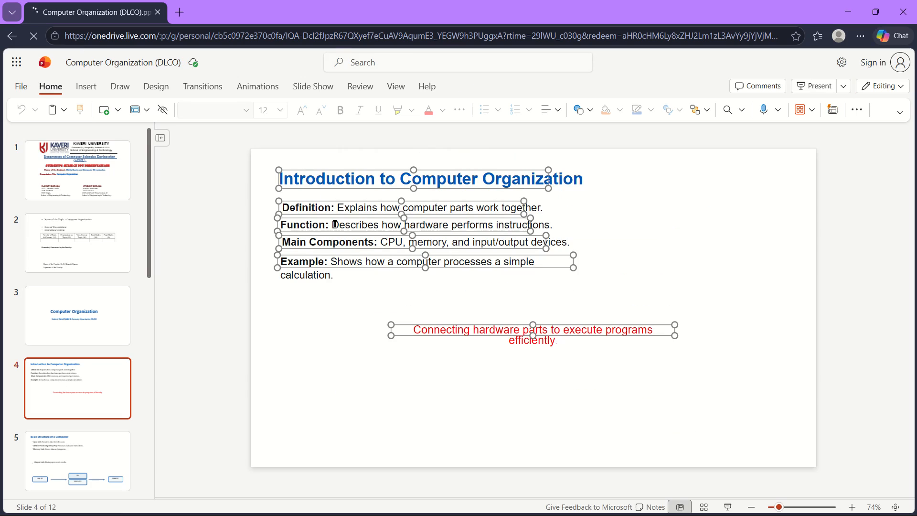
{"action": "left_click", "coordinate": [325, 222]}
{"action": "key", "text": "ctrl+a"}
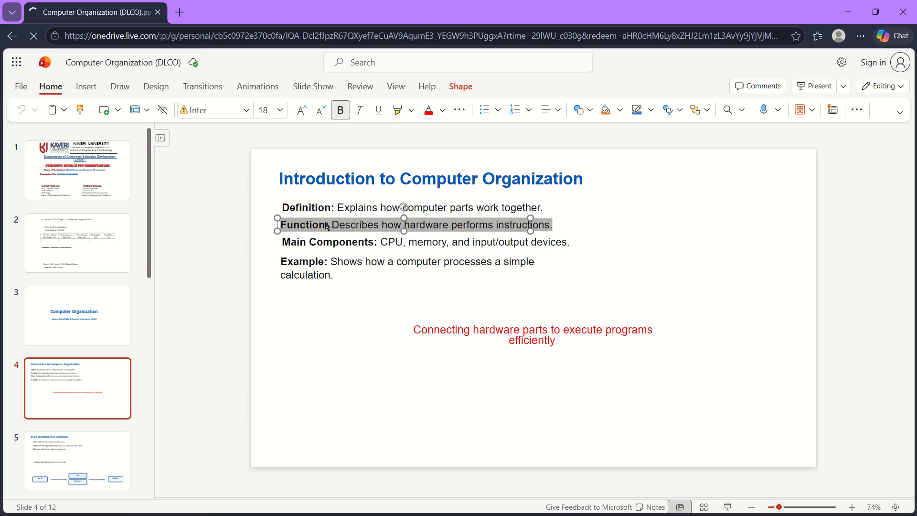
{"action": "left_click", "coordinate": [270, 109]}
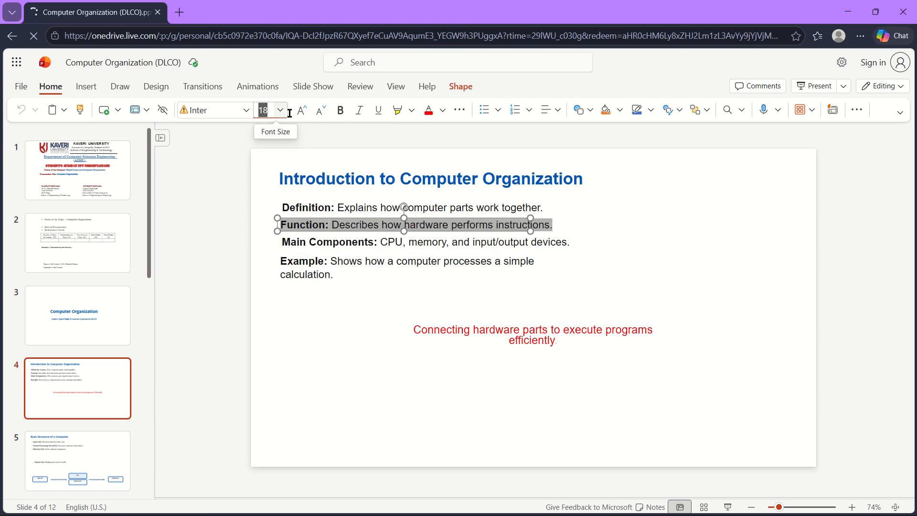
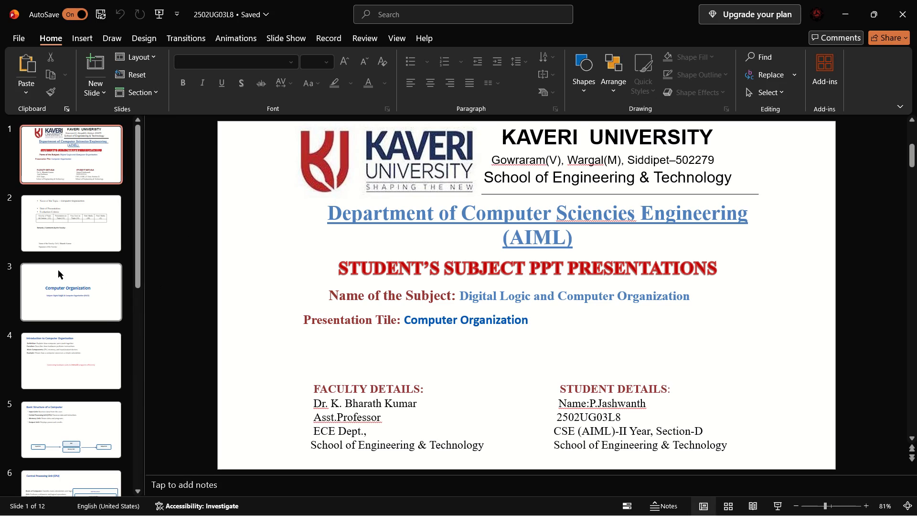
Check the text formatting of the Computer Organization slide's subject line and the Introduction slide's Main Components line, then return to slide 3.
{"action": "left_click", "coordinate": [57, 270]}
{"action": "double_click", "coordinate": [408, 308]}
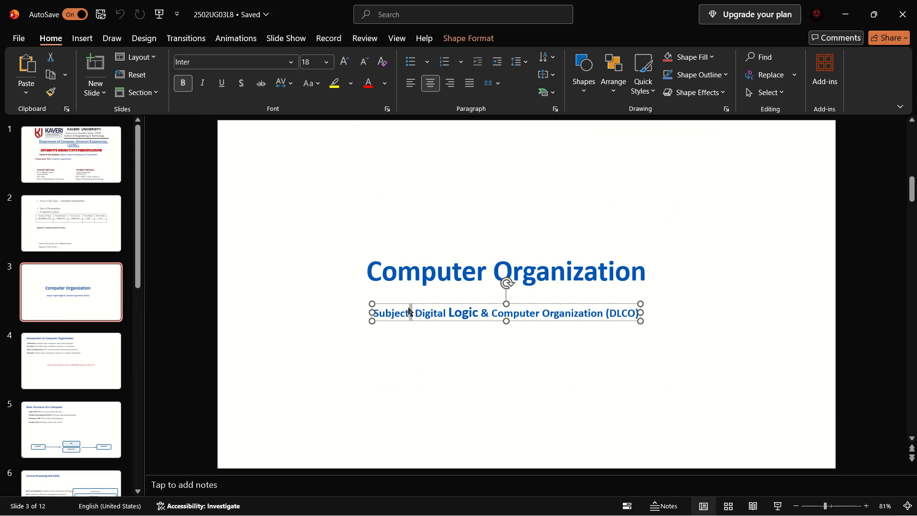
{"action": "left_click", "coordinate": [84, 375]}
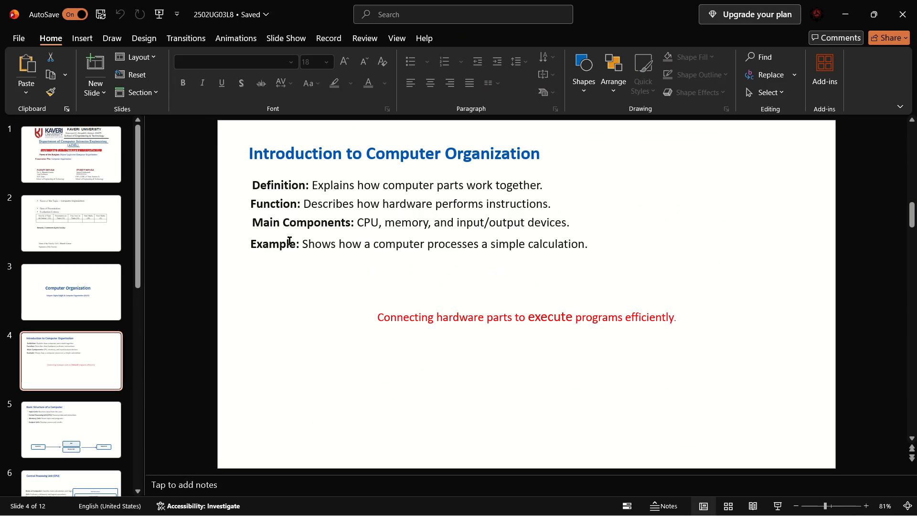
{"action": "double_click", "coordinate": [312, 231]}
{"action": "left_click", "coordinate": [316, 225]}
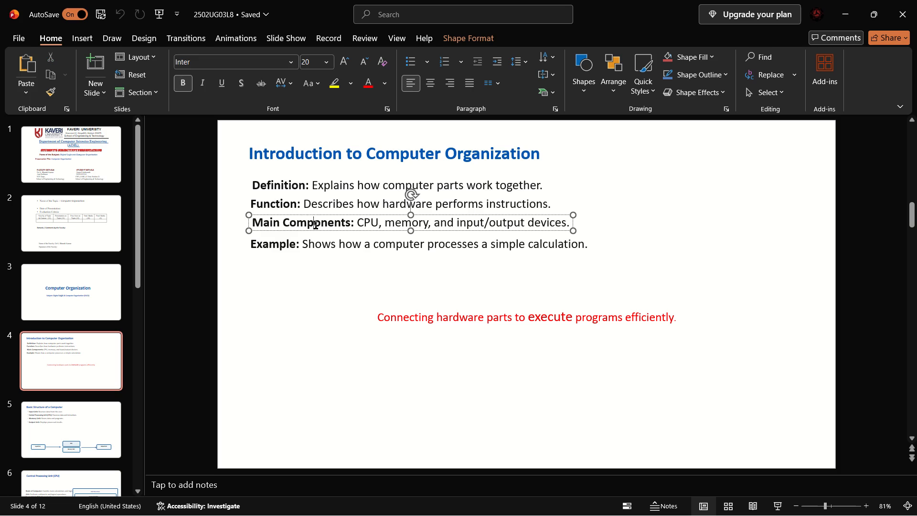
{"action": "left_click", "coordinate": [90, 293]}
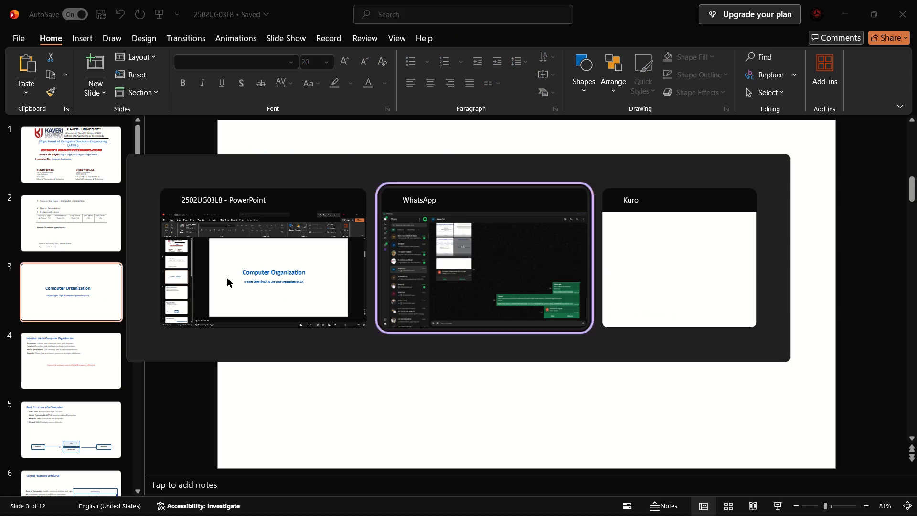
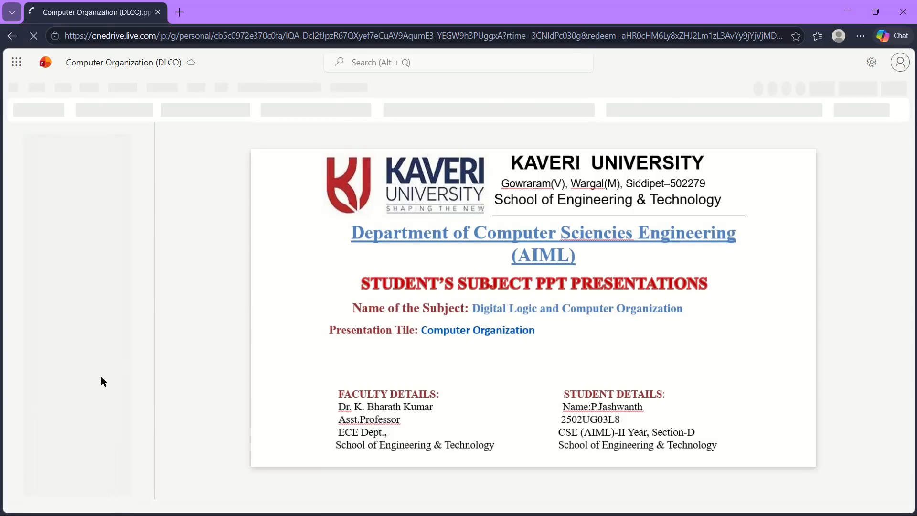
Check the font name and size of the Definition line on the Introduction to Computer Organization slide.
{"action": "left_click", "coordinate": [101, 377]}
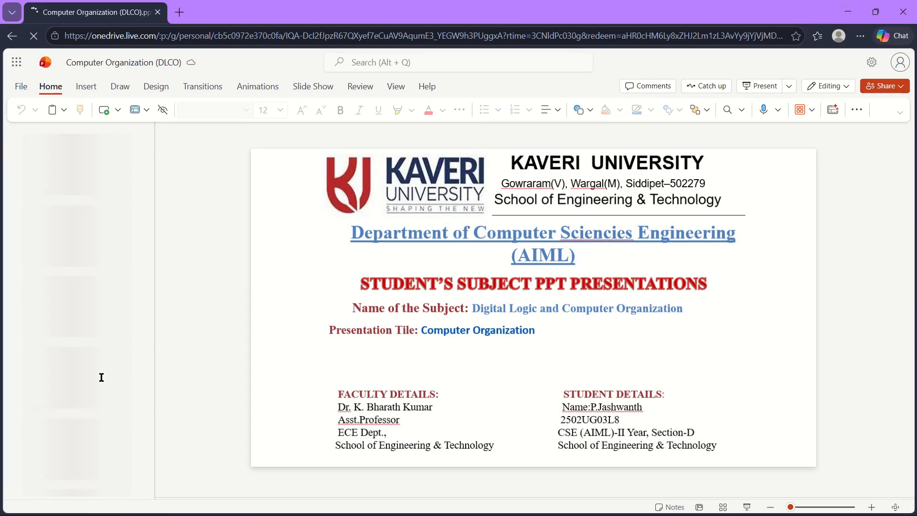
{"action": "left_click", "coordinate": [70, 398]}
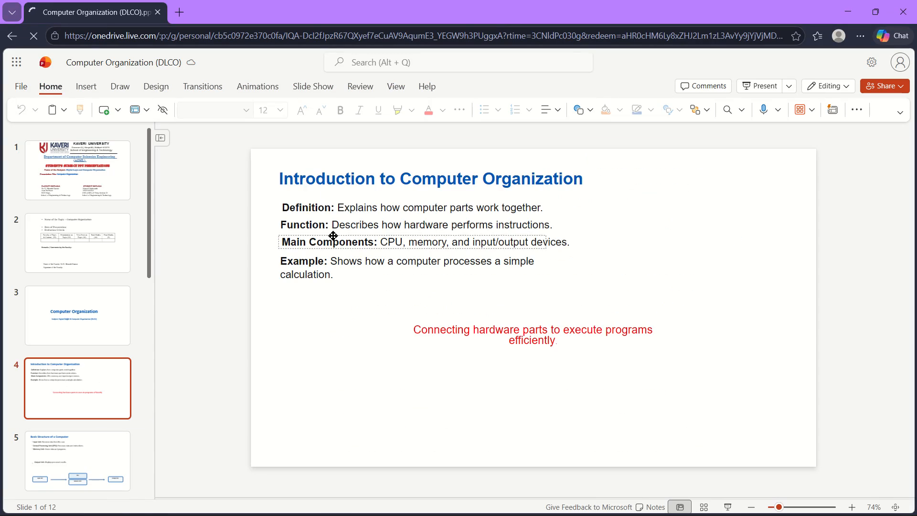
{"action": "left_click", "coordinate": [353, 216]}
{"action": "left_click", "coordinate": [354, 207]}
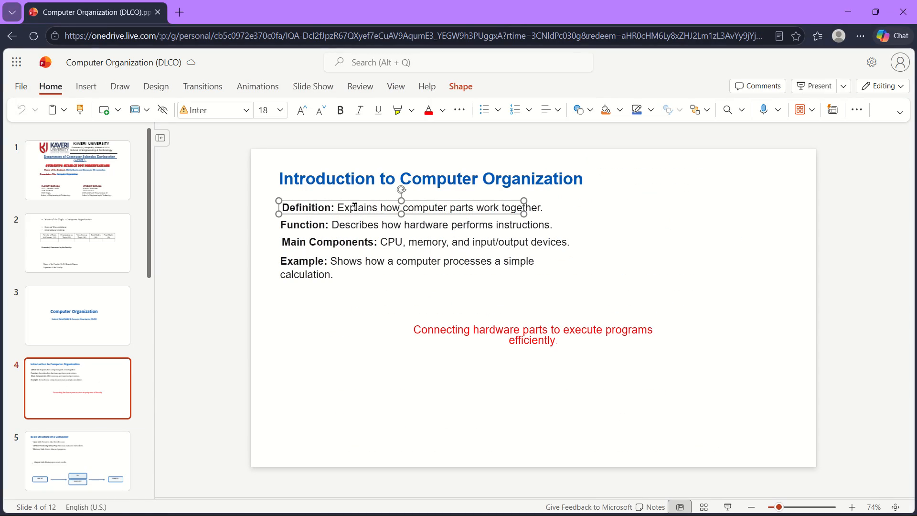
{"action": "left_click", "coordinate": [223, 111]}
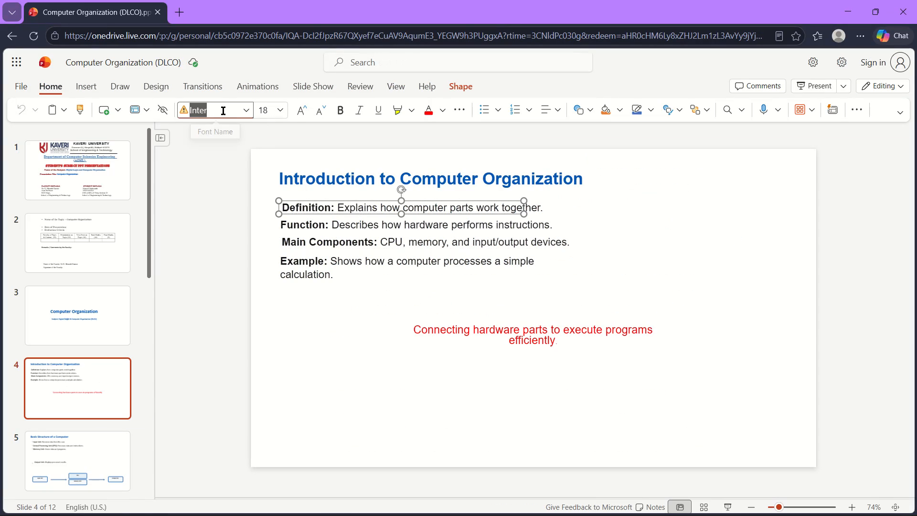
{"action": "left_click", "coordinate": [245, 115]}
{"action": "left_click", "coordinate": [245, 115]}
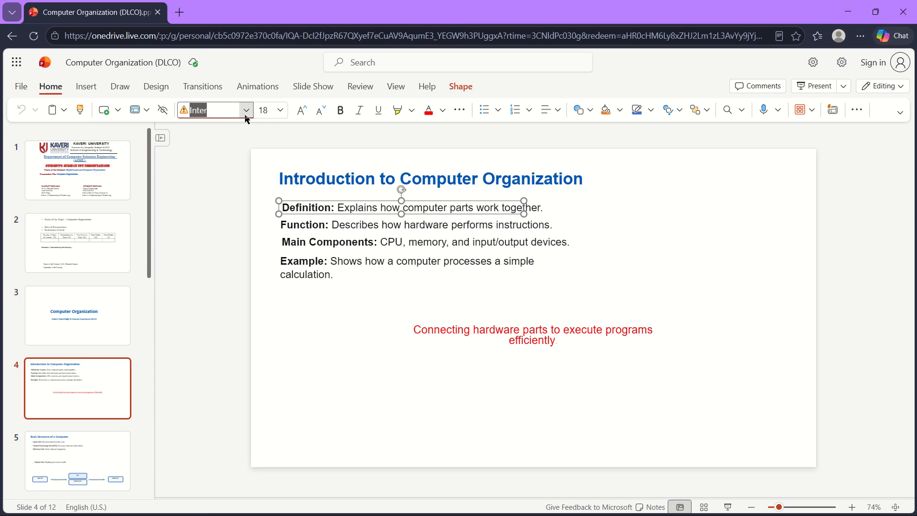
{"action": "left_click", "coordinate": [263, 110]}
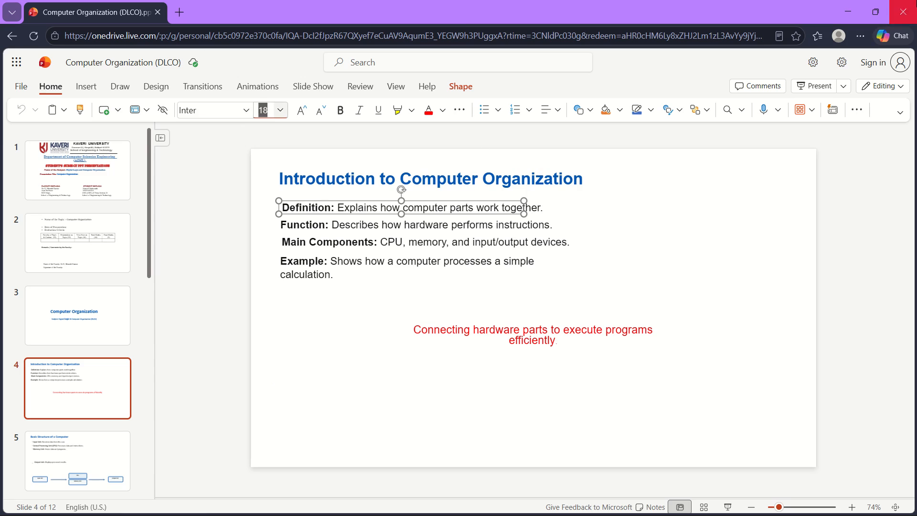
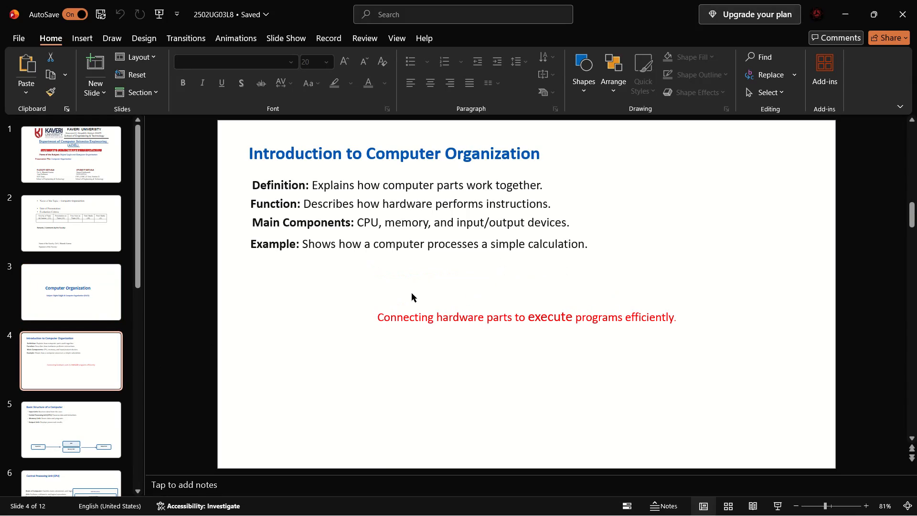
Set the red line "Connecting hardware parts to execute programs efficiently." on the Introduction to Computer Organization slide to font size 23.
{"action": "left_click", "coordinate": [416, 323]}
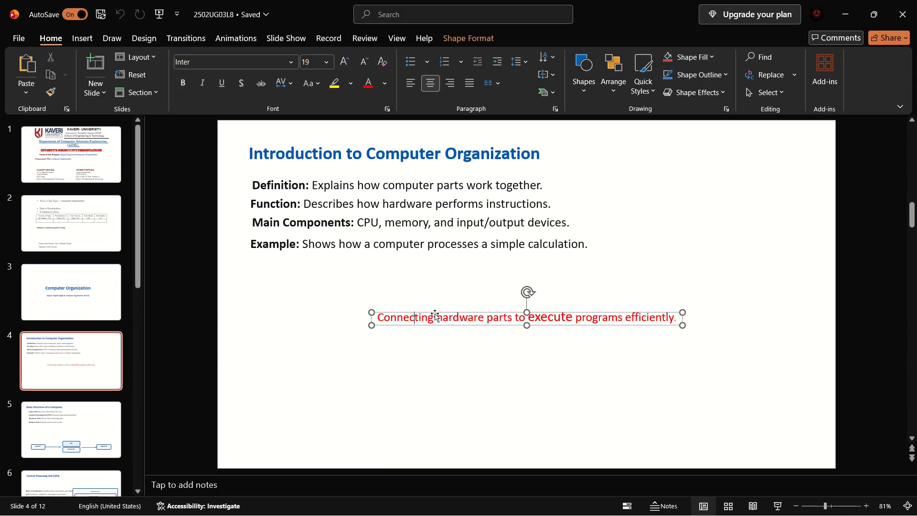
{"action": "key", "text": "ctrl+a"}
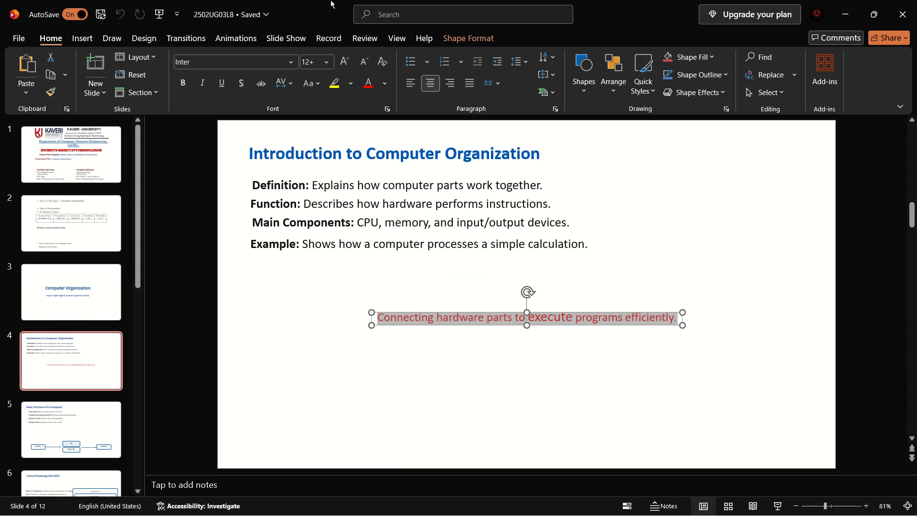
{"action": "left_click", "coordinate": [319, 57]}
{"action": "key", "text": "2"}
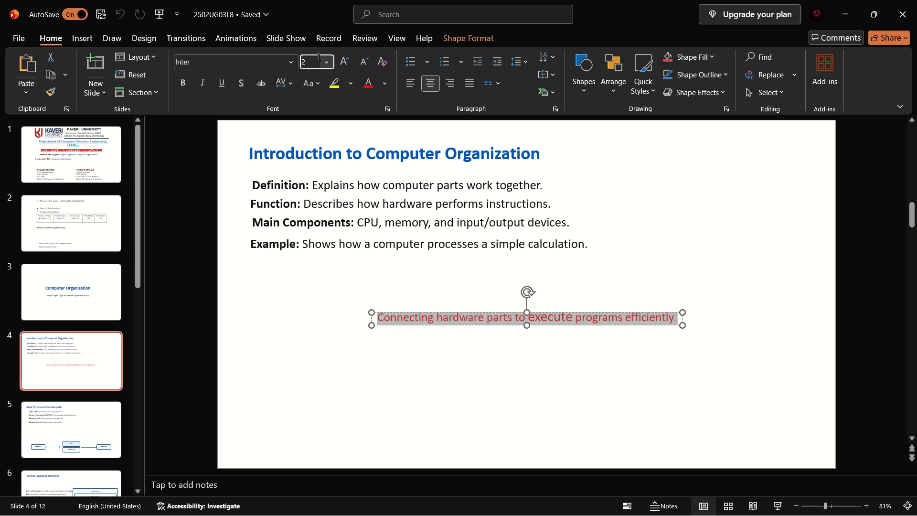
{"action": "key", "text": "3"}
{"action": "key", "text": "Return"}
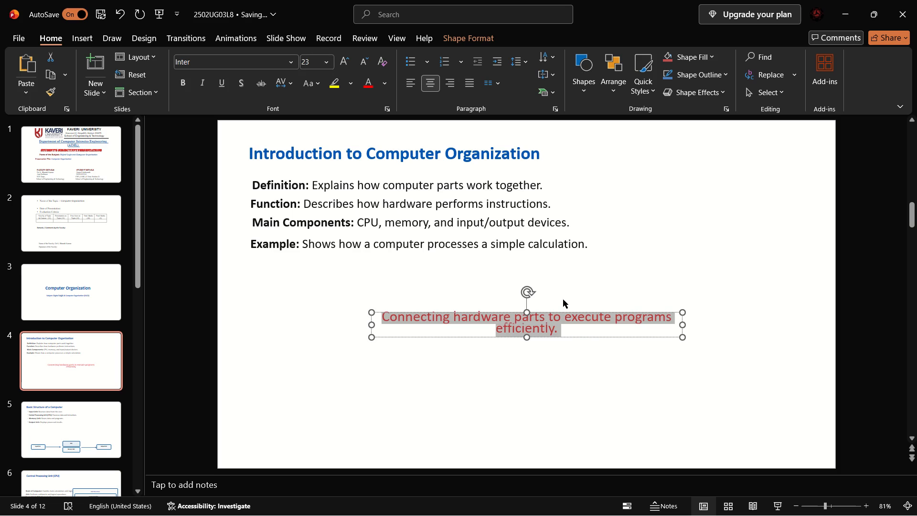
Widen the red sentence's text box until the text fits on one line, and move it back to about the slide's horizontal centre.
{"action": "left_click_drag", "start_coordinate": [682, 323], "coordinate": [714, 323]}
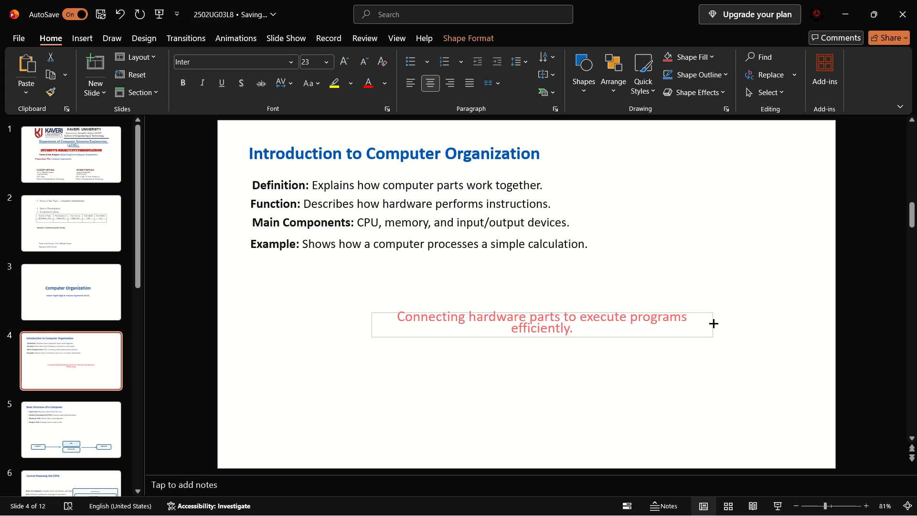
{"action": "left_click_drag", "start_coordinate": [714, 323], "coordinate": [788, 322]}
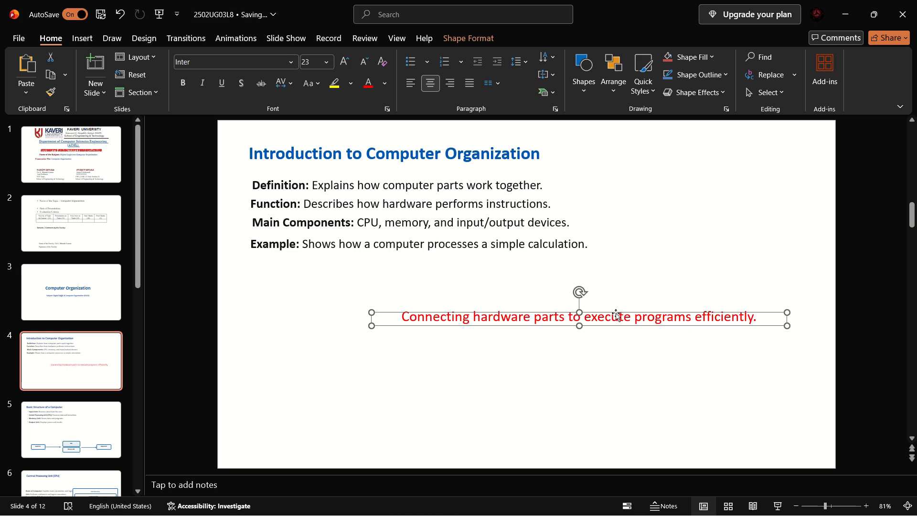
{"action": "left_click_drag", "start_coordinate": [616, 313], "coordinate": [553, 316]}
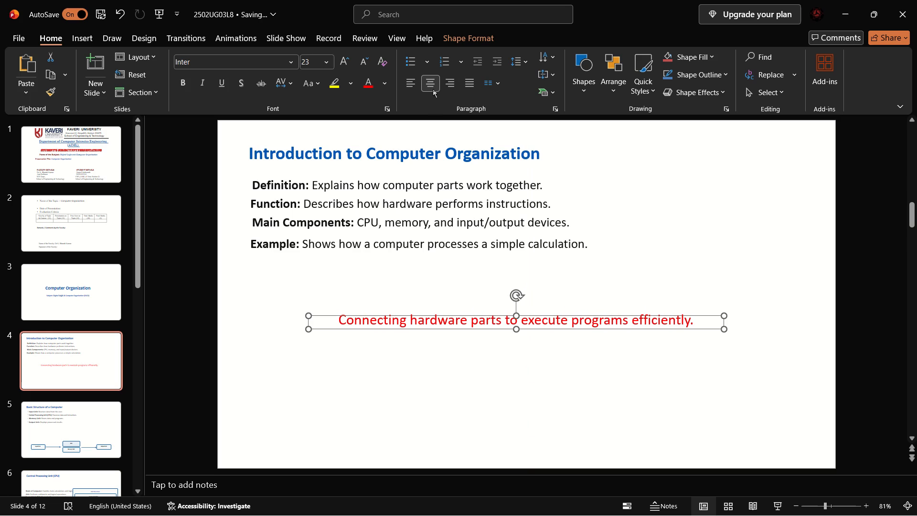
Start copying a sharing link for the presentation.
{"action": "left_click", "coordinate": [903, 41]}
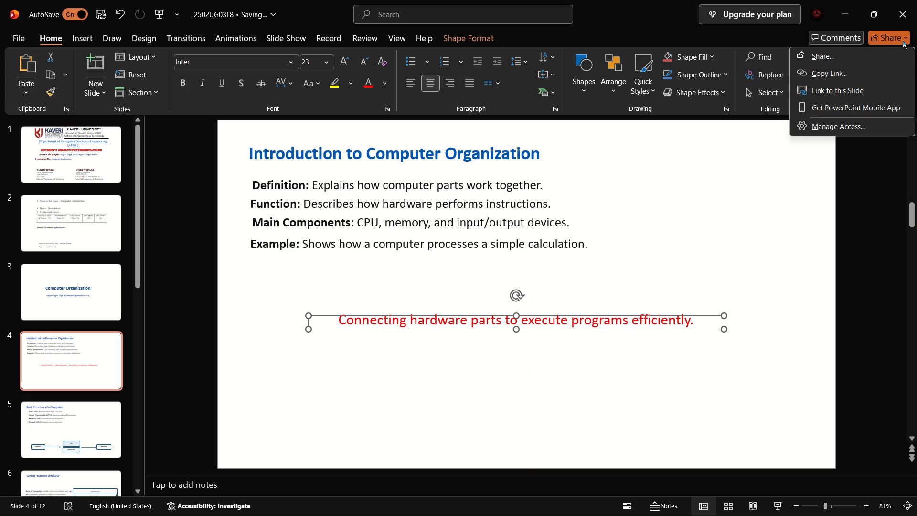
{"action": "left_click", "coordinate": [867, 70]}
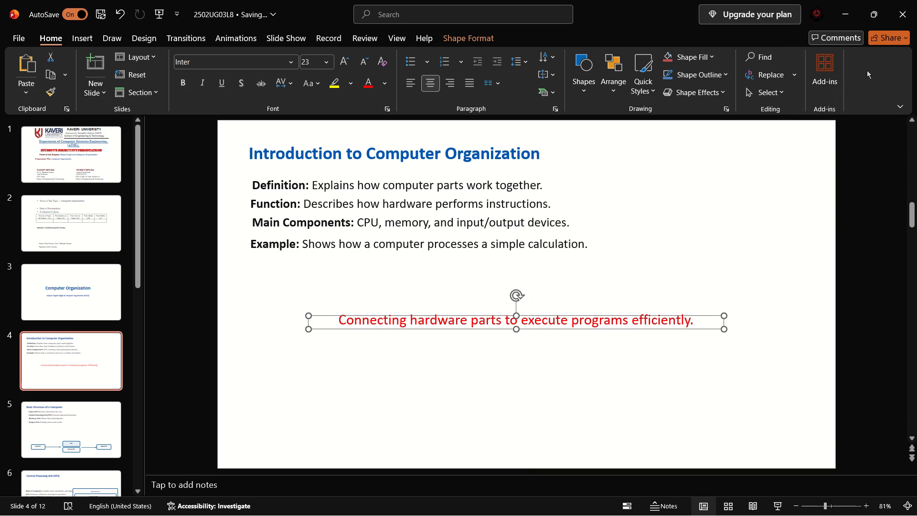
{"action": "left_click", "coordinate": [867, 70]}
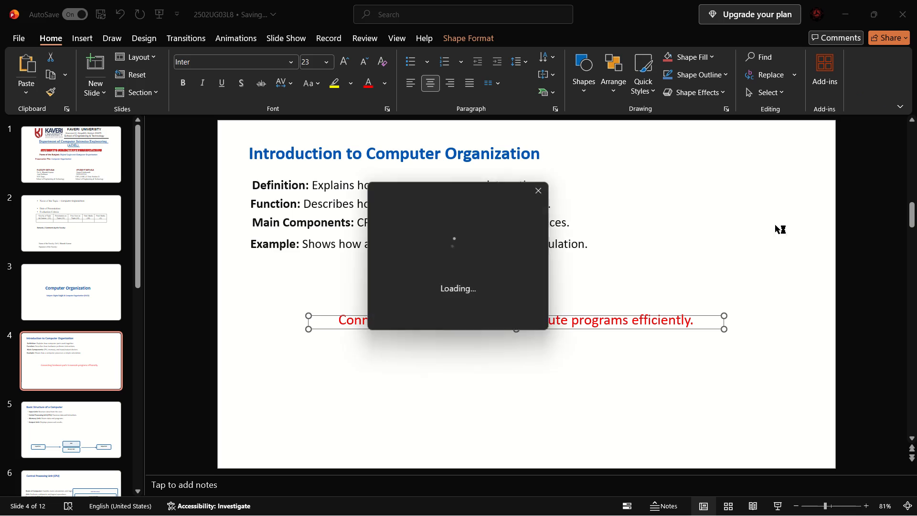
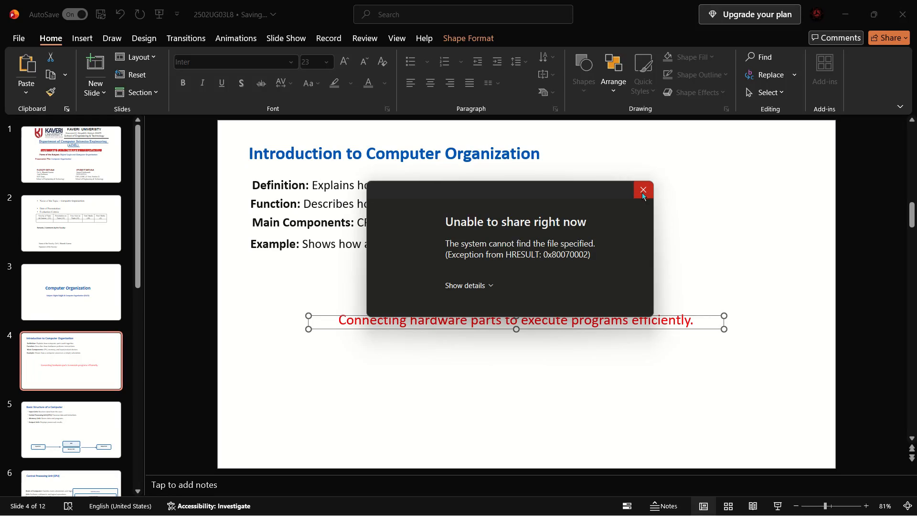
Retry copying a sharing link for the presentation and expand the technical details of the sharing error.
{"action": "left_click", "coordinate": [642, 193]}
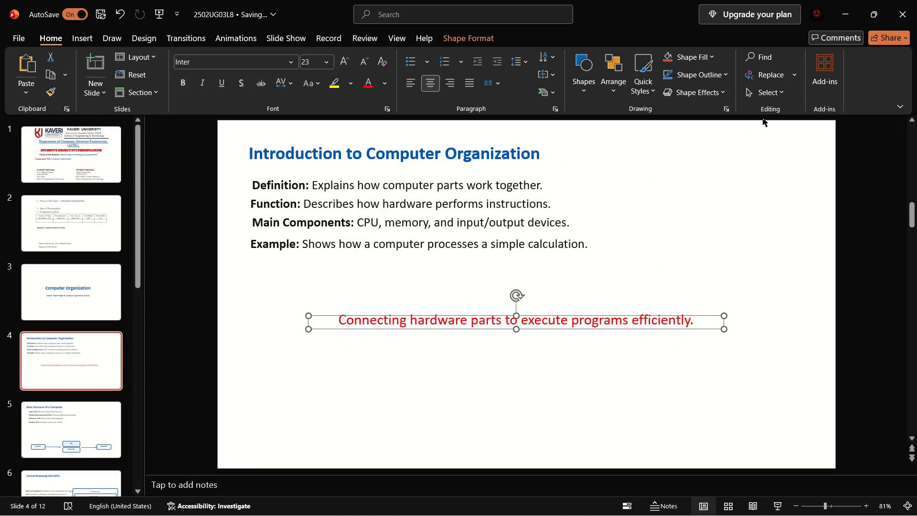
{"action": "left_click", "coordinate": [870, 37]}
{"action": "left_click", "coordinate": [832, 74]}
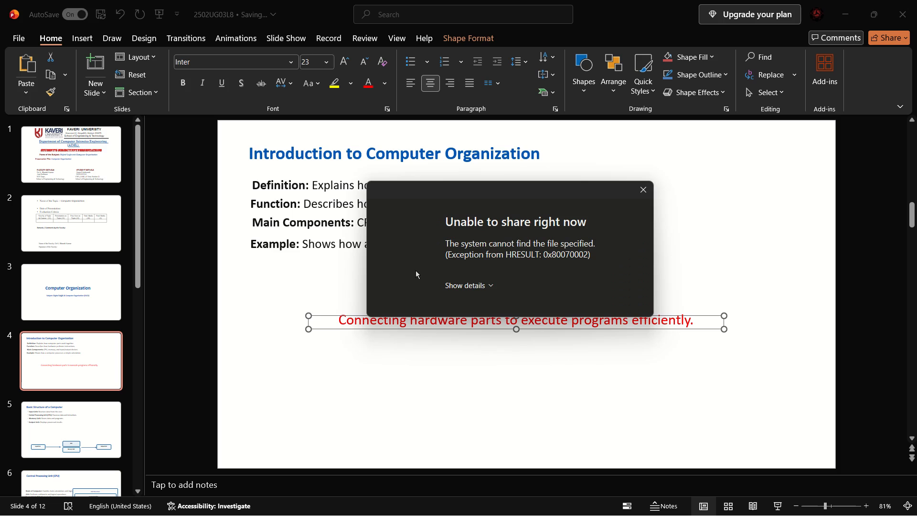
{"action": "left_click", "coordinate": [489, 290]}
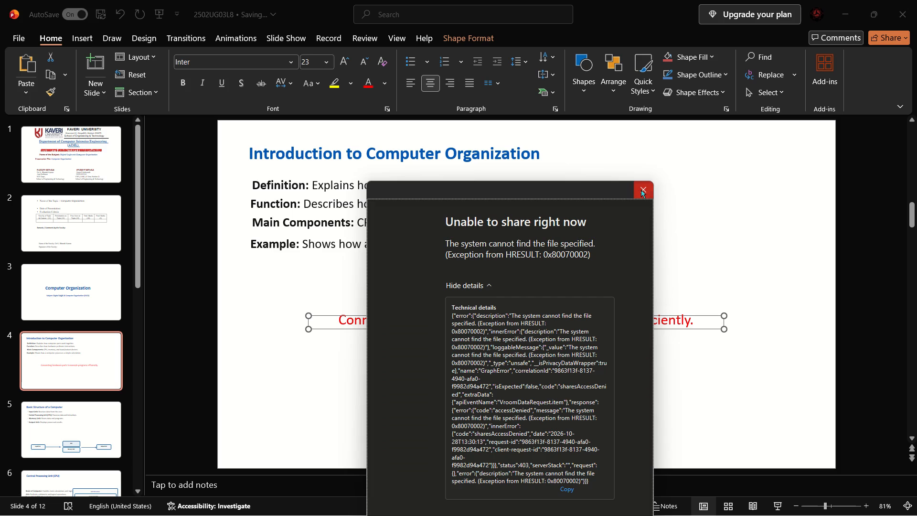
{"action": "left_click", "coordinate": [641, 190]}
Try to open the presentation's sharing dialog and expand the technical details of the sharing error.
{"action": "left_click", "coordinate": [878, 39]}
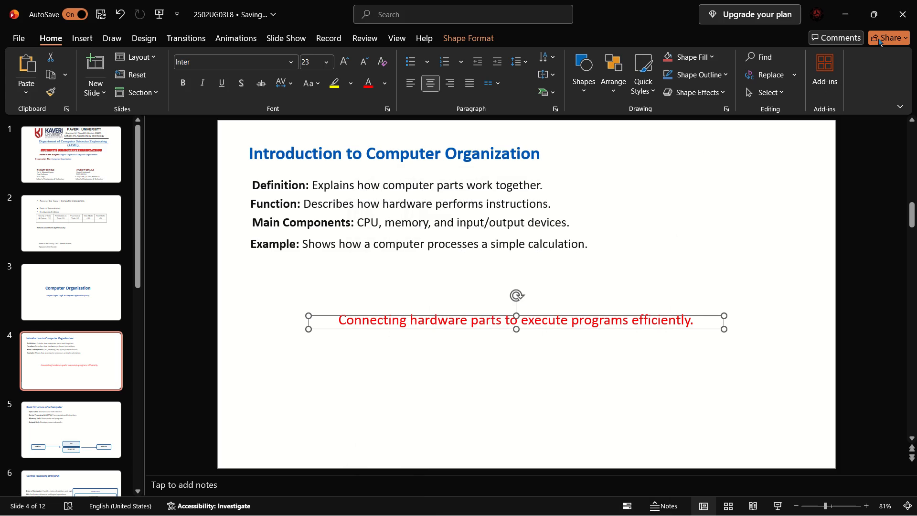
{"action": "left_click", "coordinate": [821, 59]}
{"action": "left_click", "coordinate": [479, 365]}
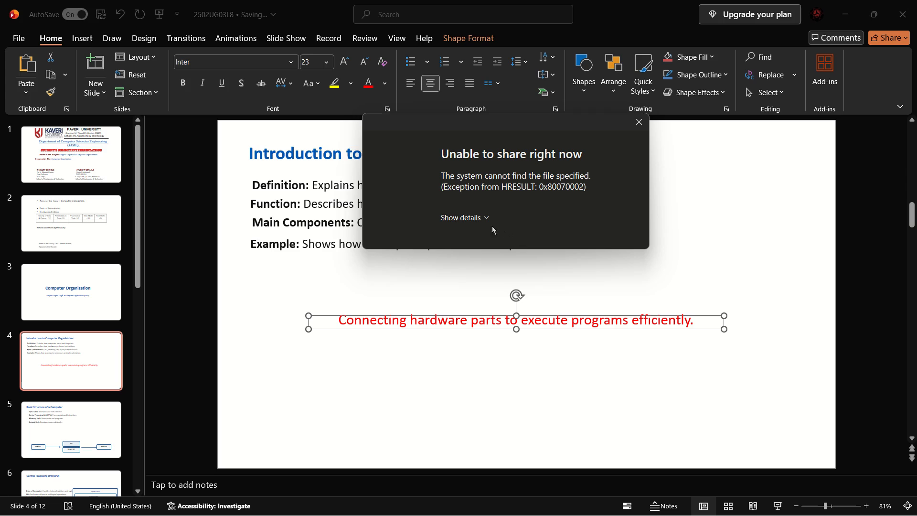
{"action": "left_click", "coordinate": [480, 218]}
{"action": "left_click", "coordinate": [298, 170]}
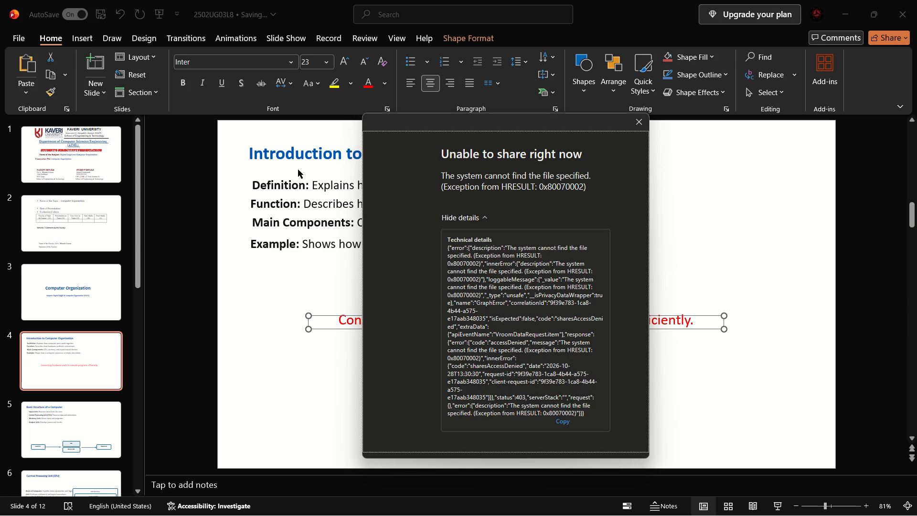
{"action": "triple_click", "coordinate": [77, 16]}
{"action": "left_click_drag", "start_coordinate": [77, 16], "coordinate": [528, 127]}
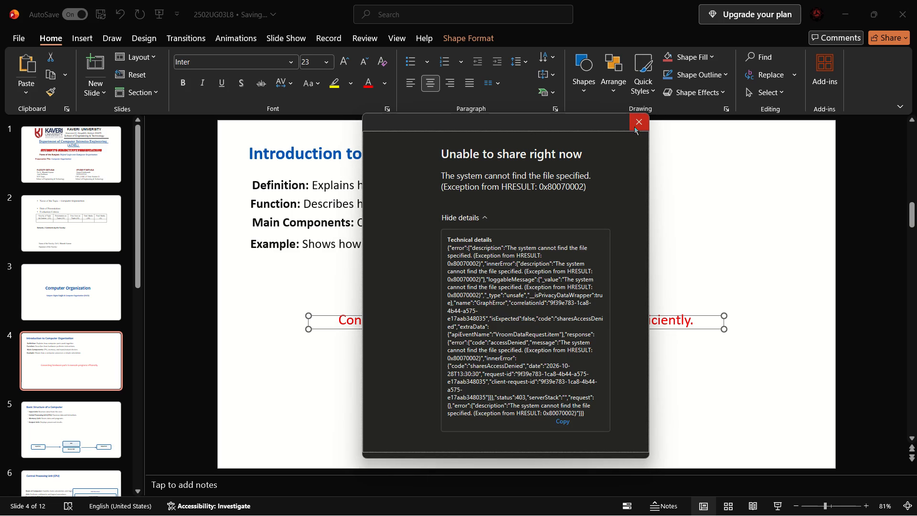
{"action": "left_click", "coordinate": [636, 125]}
Save the presentation.
{"action": "left_click", "coordinate": [104, 14]}
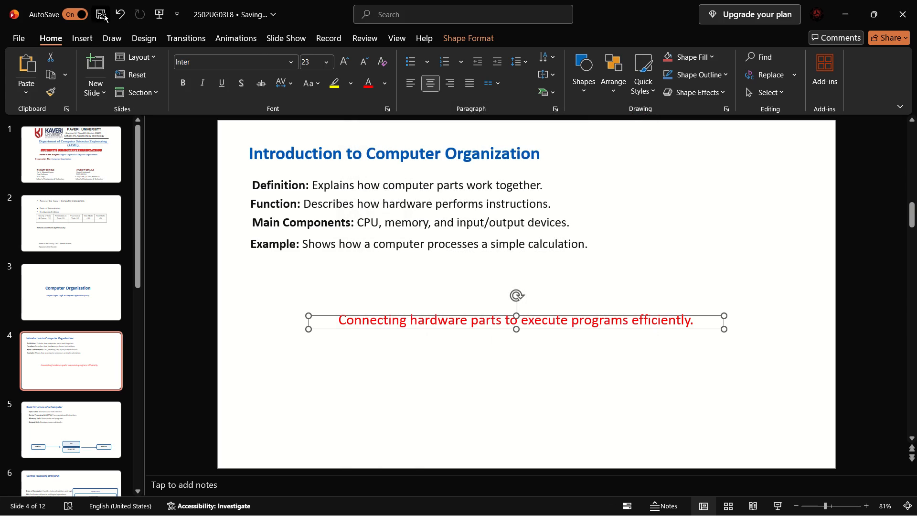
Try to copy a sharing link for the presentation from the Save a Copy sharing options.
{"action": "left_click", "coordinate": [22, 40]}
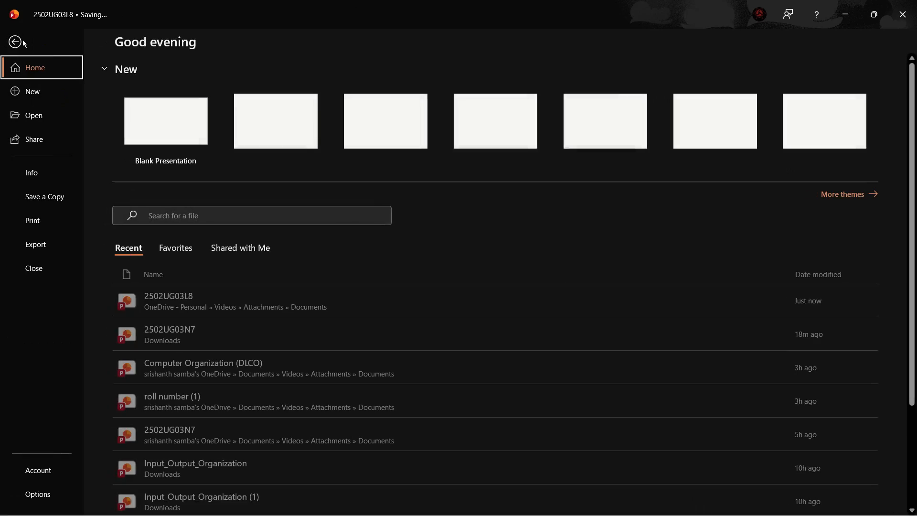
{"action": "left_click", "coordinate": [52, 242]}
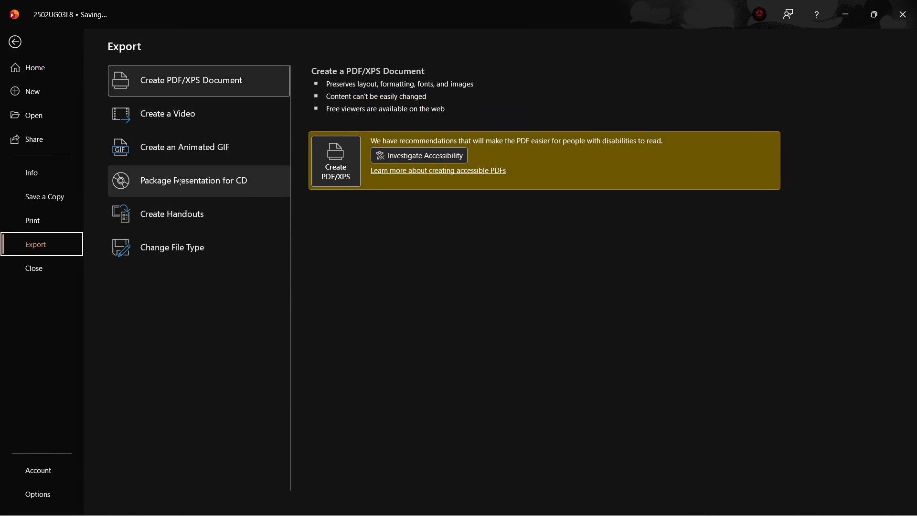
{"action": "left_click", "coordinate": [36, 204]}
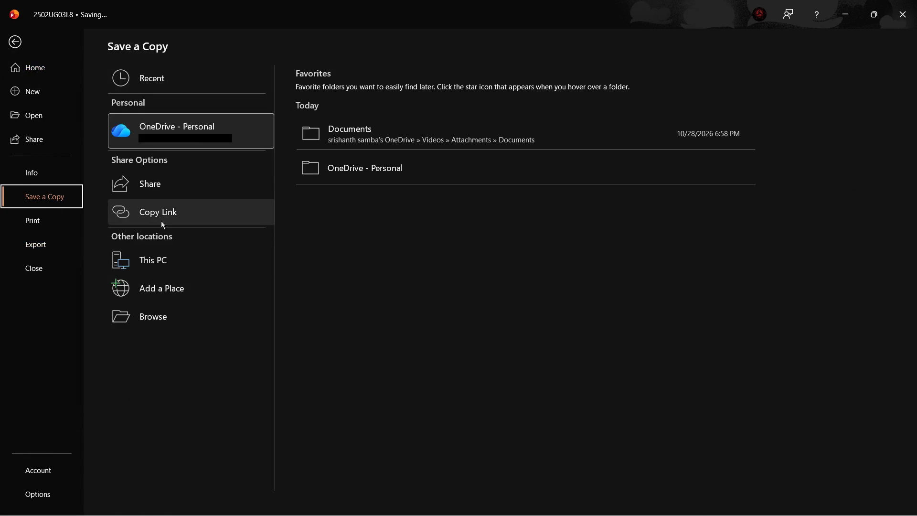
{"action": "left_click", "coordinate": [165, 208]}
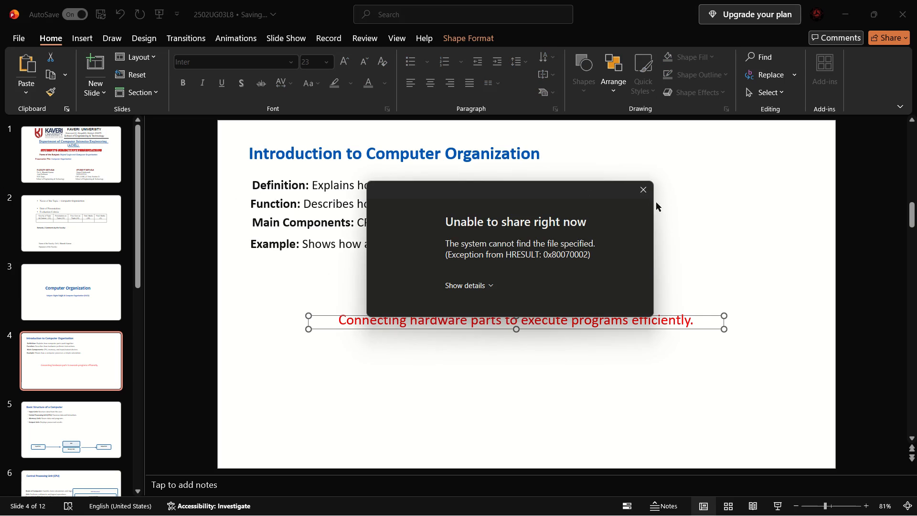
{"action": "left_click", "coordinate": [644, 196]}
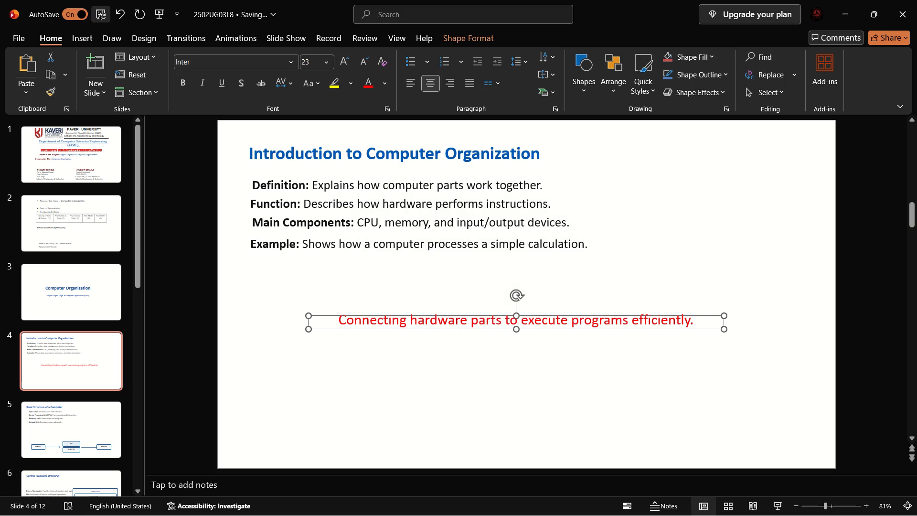
Save a copy of the presentation to the PC's Downloads folder as 2502UG03L8_, accepting that the Inter font is not embedded.
{"action": "left_click", "coordinate": [20, 32]}
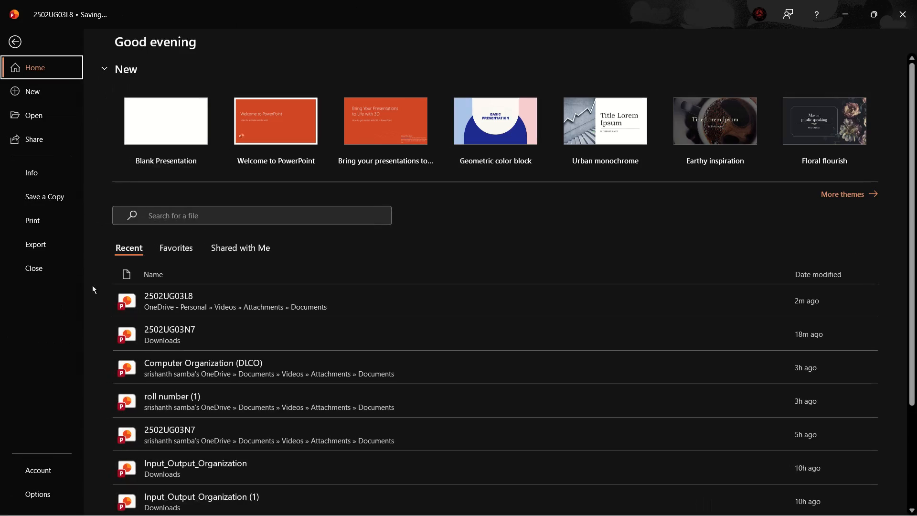
{"action": "left_click", "coordinate": [45, 199]}
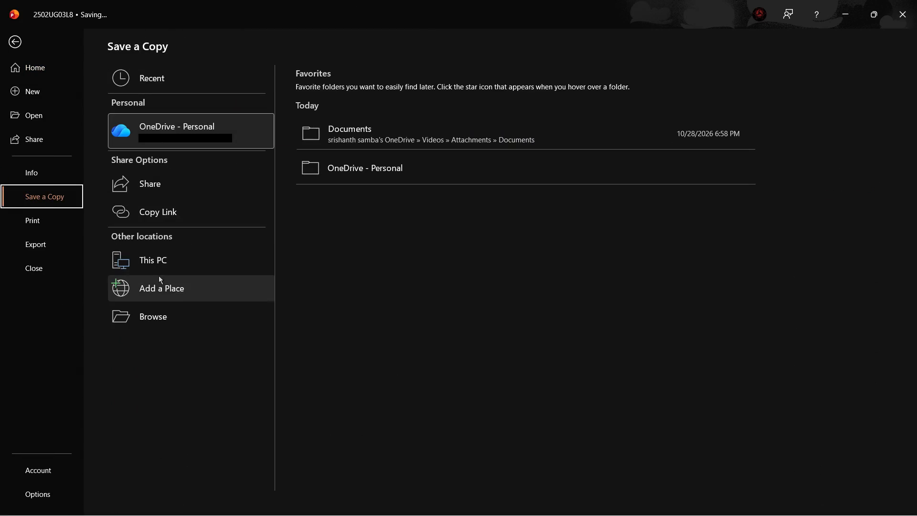
{"action": "left_click", "coordinate": [157, 269]}
{"action": "double_click", "coordinate": [369, 132]}
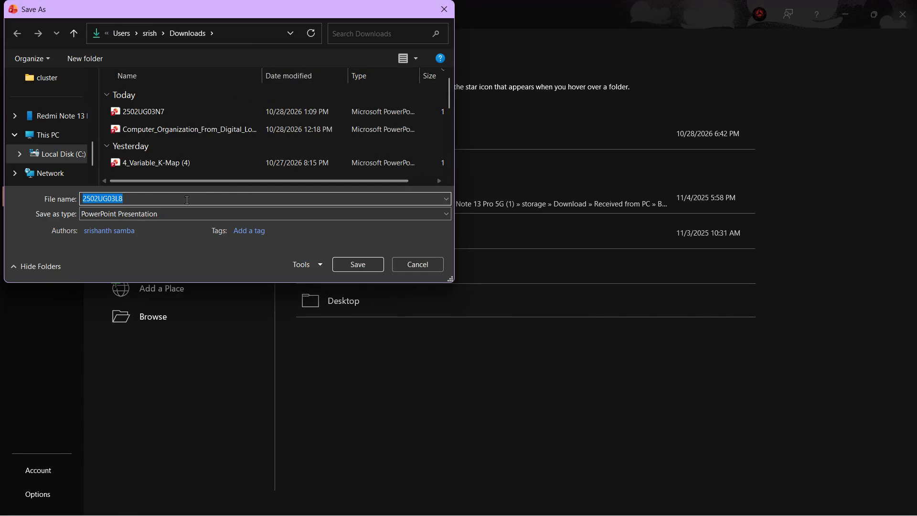
{"action": "left_click", "coordinate": [157, 203]}
{"action": "type", "text": "444"}
{"action": "key", "text": "BackSpace"}
{"action": "key", "text": "BackSpace"}
{"action": "key", "text": "BackSpace"}
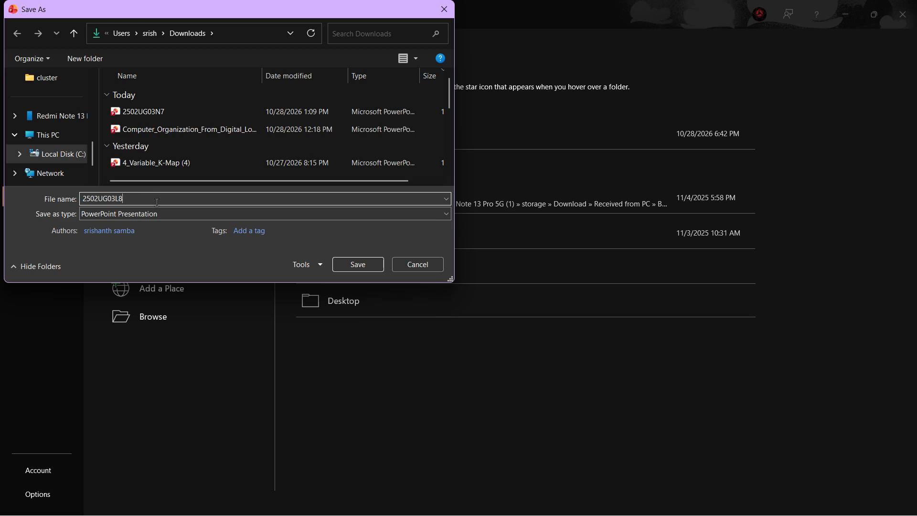
{"action": "type", "text": ".."}
{"action": "key", "text": "BackSpace"}
{"action": "key", "text": "BackSpace"}
{"action": "key", "text": "shift+underscore"}
{"action": "left_click", "coordinate": [356, 260]}
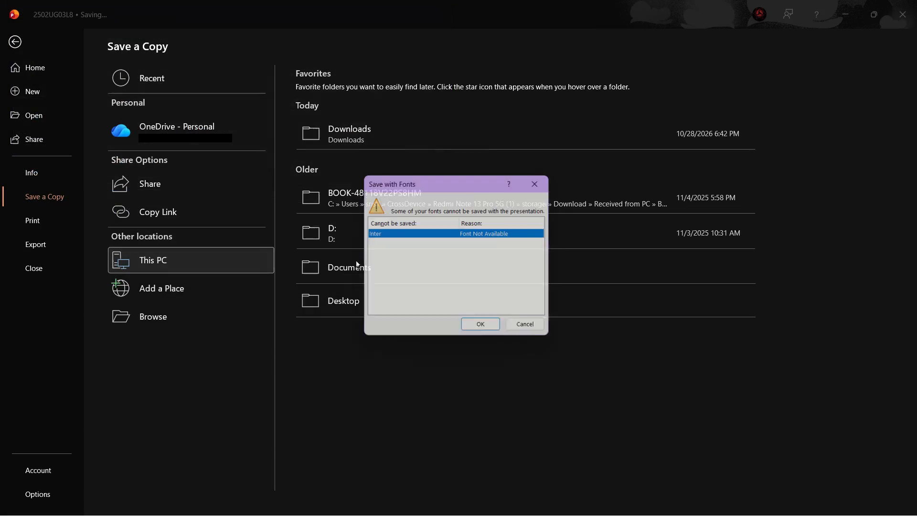
{"action": "left_click", "coordinate": [489, 327]}
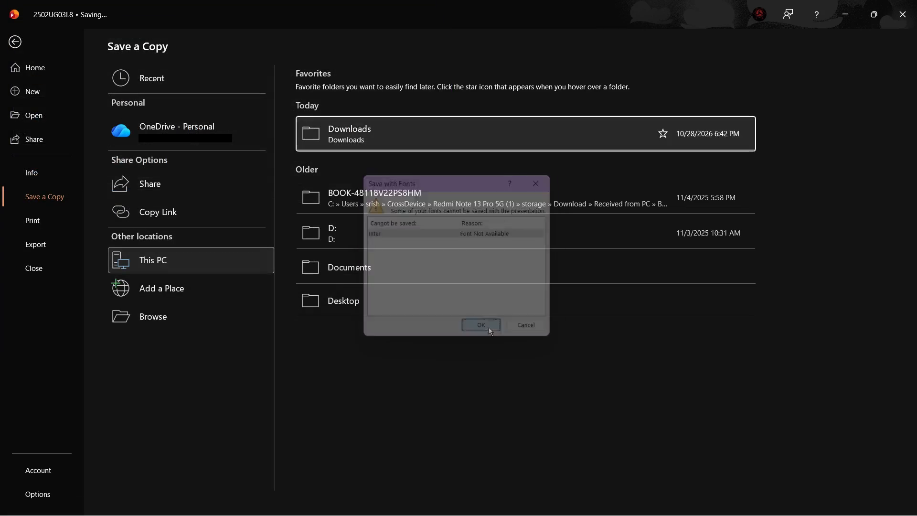
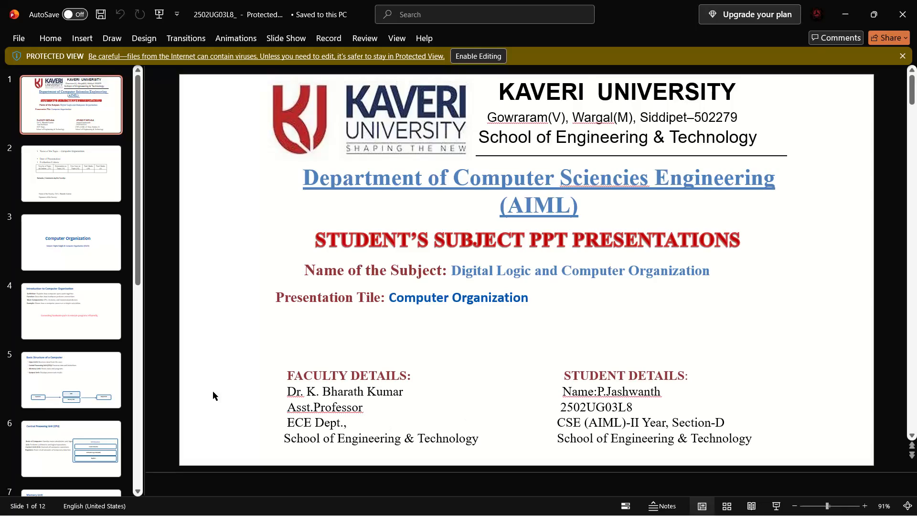
Check the Introduction to Computer Organization slide in the saved copy 2502UG03L8_ and close the presentation.
{"action": "left_click", "coordinate": [60, 333]}
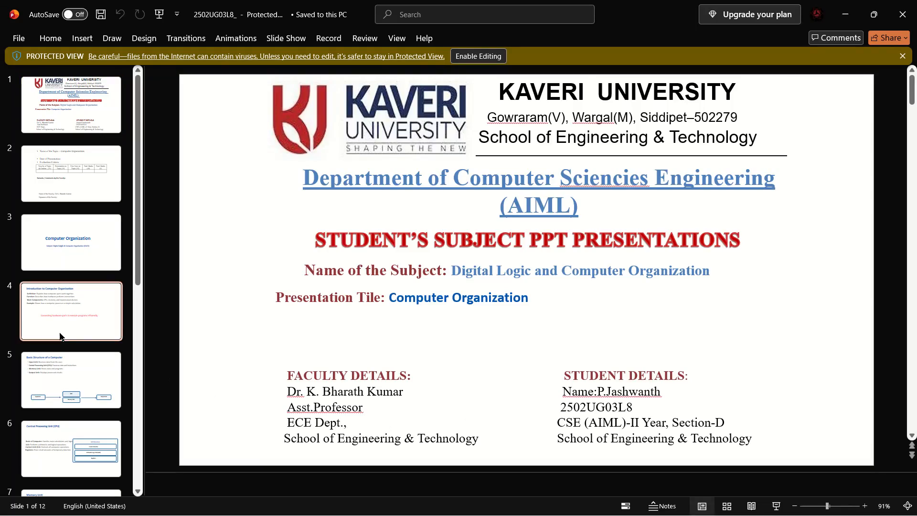
{"action": "left_click", "coordinate": [359, 164]}
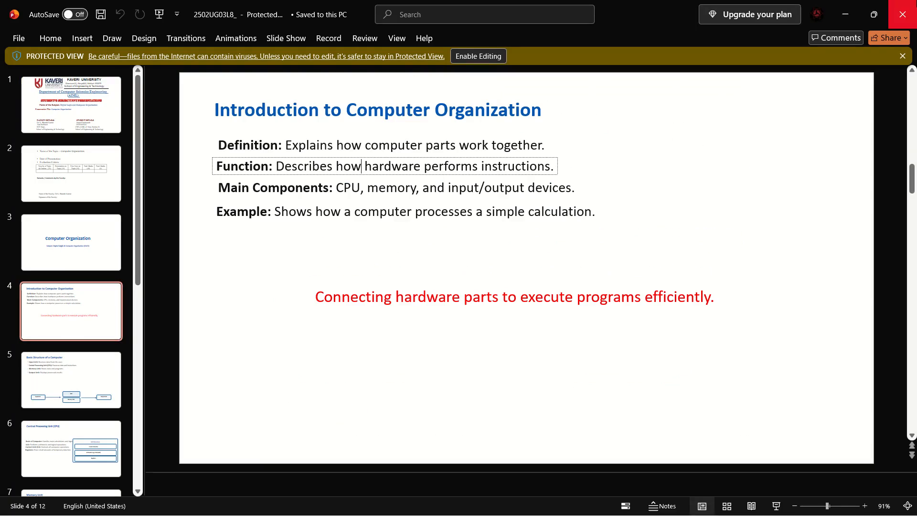
{"action": "left_click", "coordinate": [916, 0]}
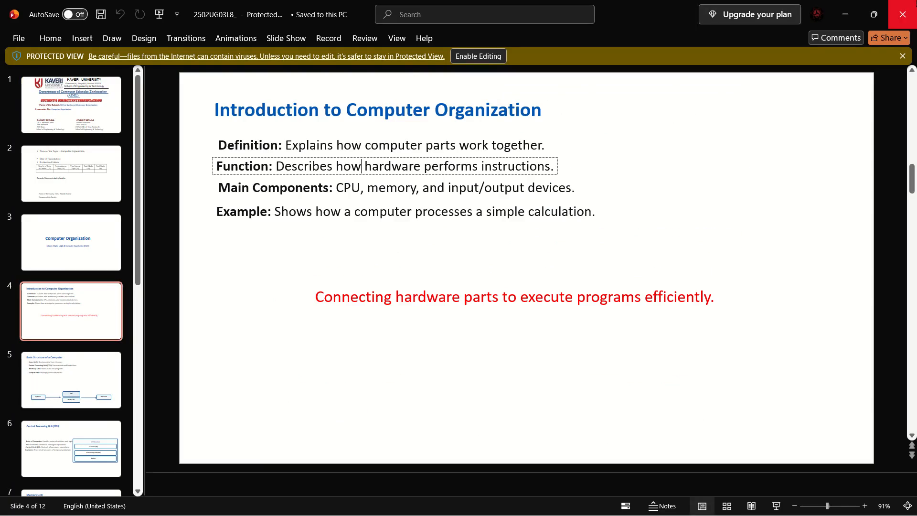